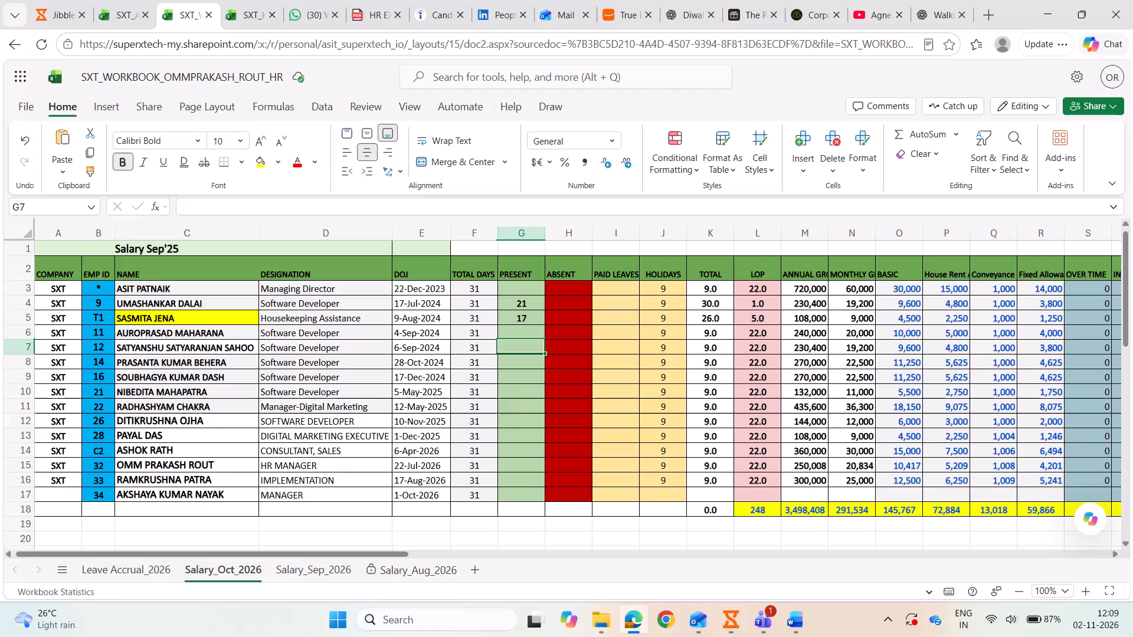
Enter 22 as the PRESENT days for the Managing Director in cell G3 of the Salary_Oct_2026 sheet.
left_click(531, 291)
left_click(531, 291)
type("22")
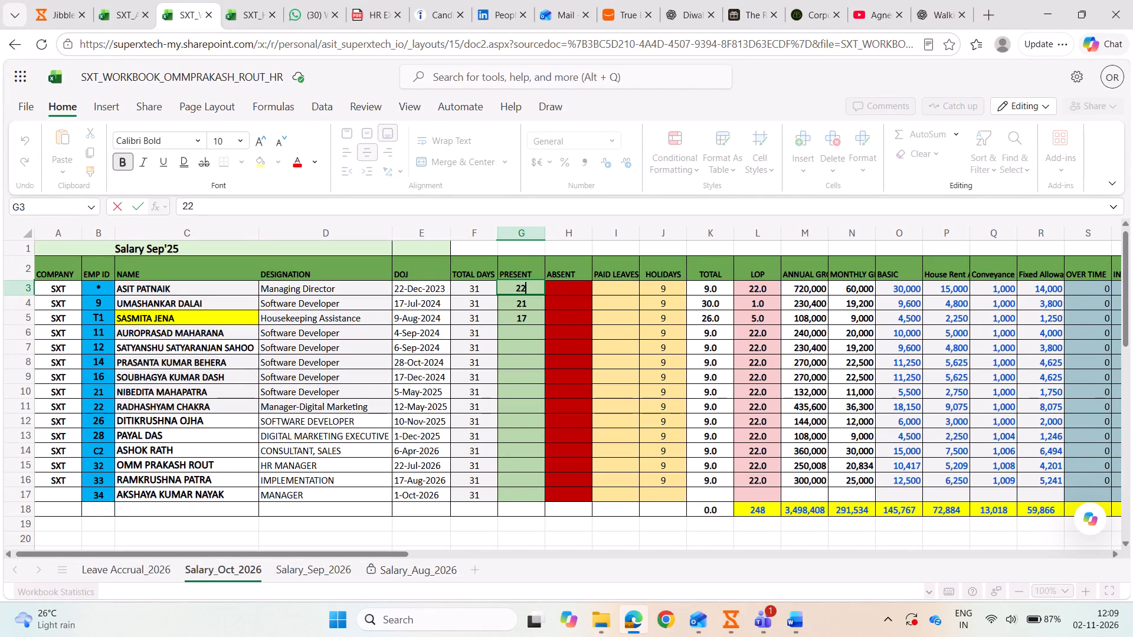
left_click(529, 356)
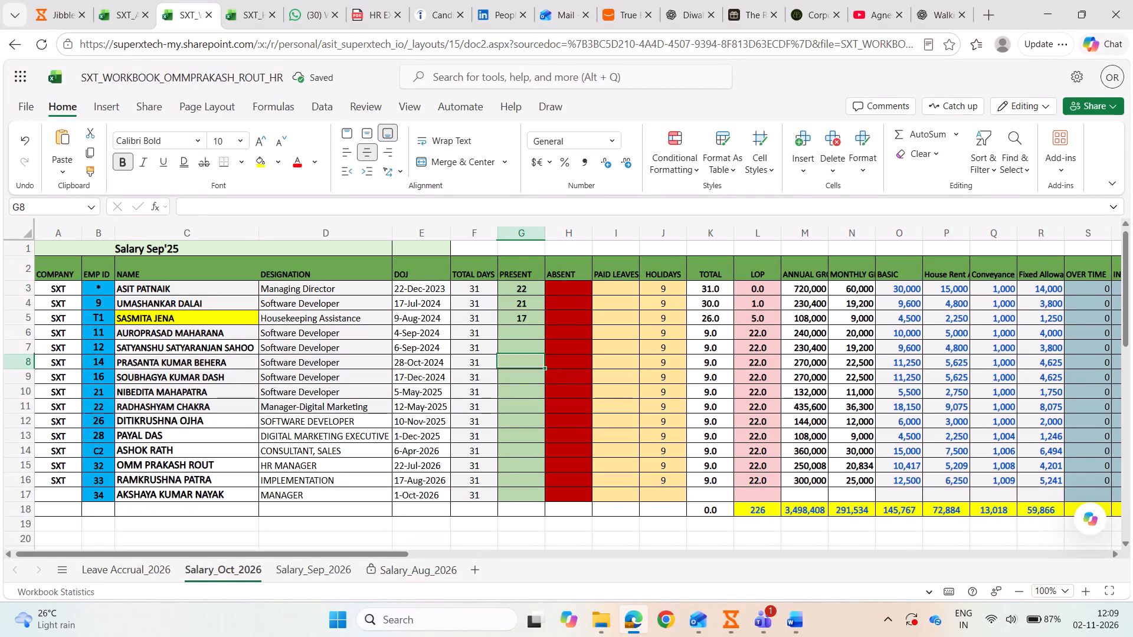
Consult the October attendance sheet and enter PRESENT days of 22 in G6 and 18 in G7 of the salary sheet.
left_click(125, 10)
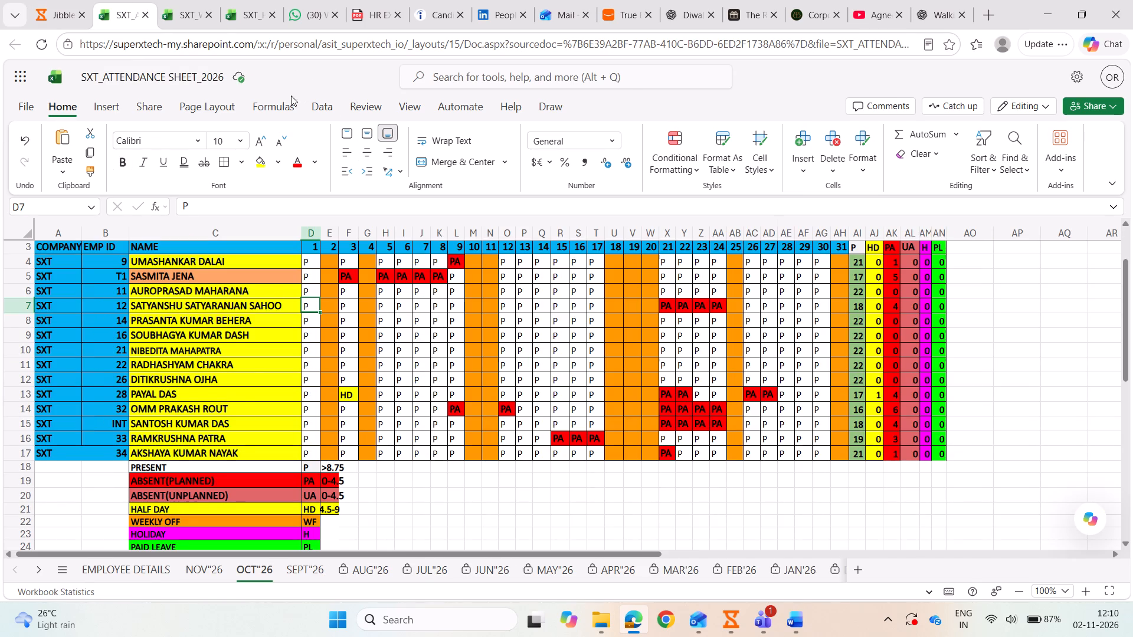
left_click(190, 20)
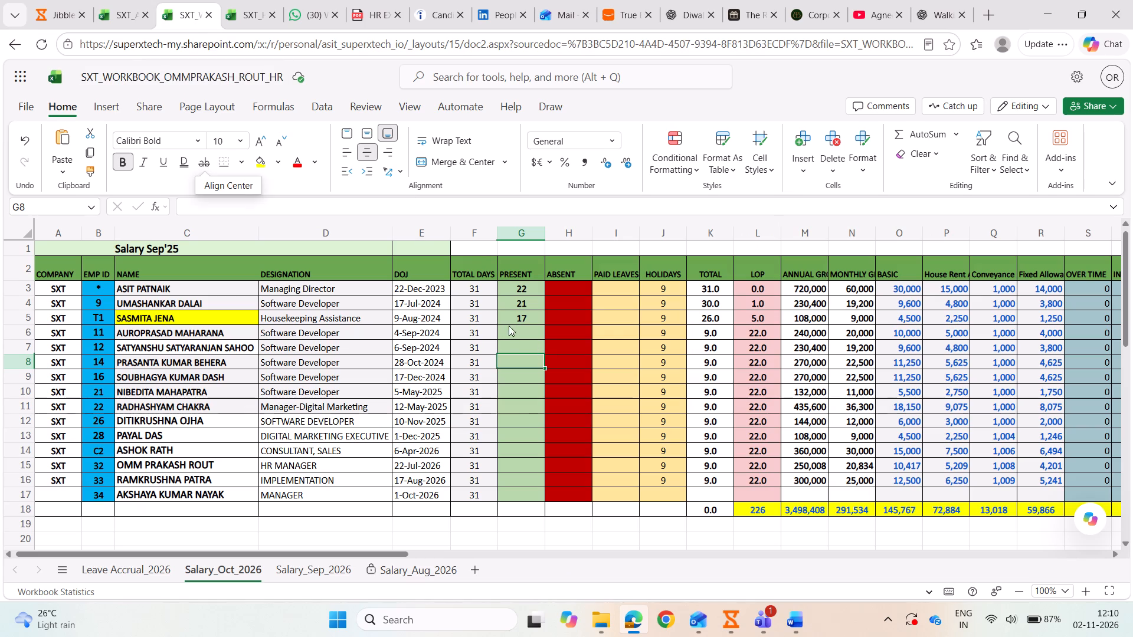
left_click(513, 323)
left_click(515, 330)
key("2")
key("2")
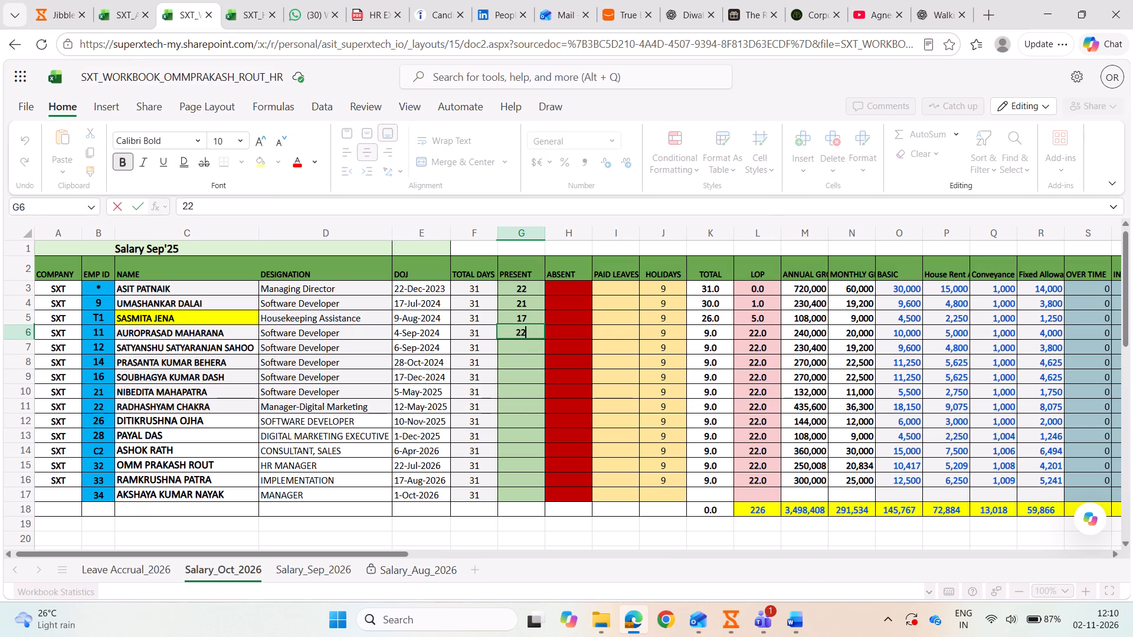
left_click(525, 350)
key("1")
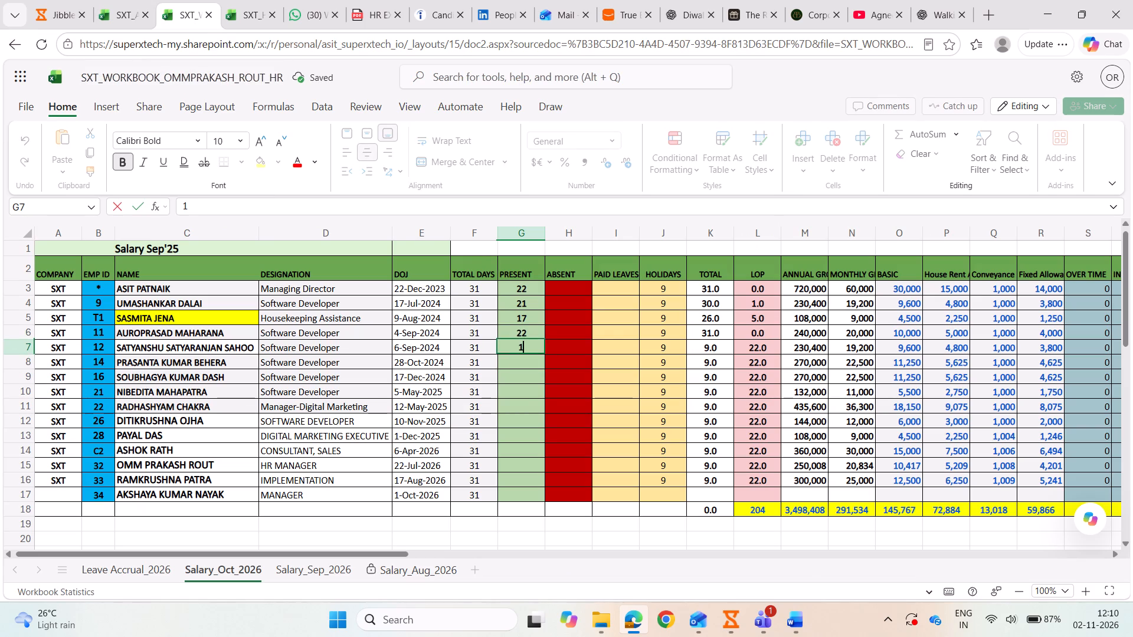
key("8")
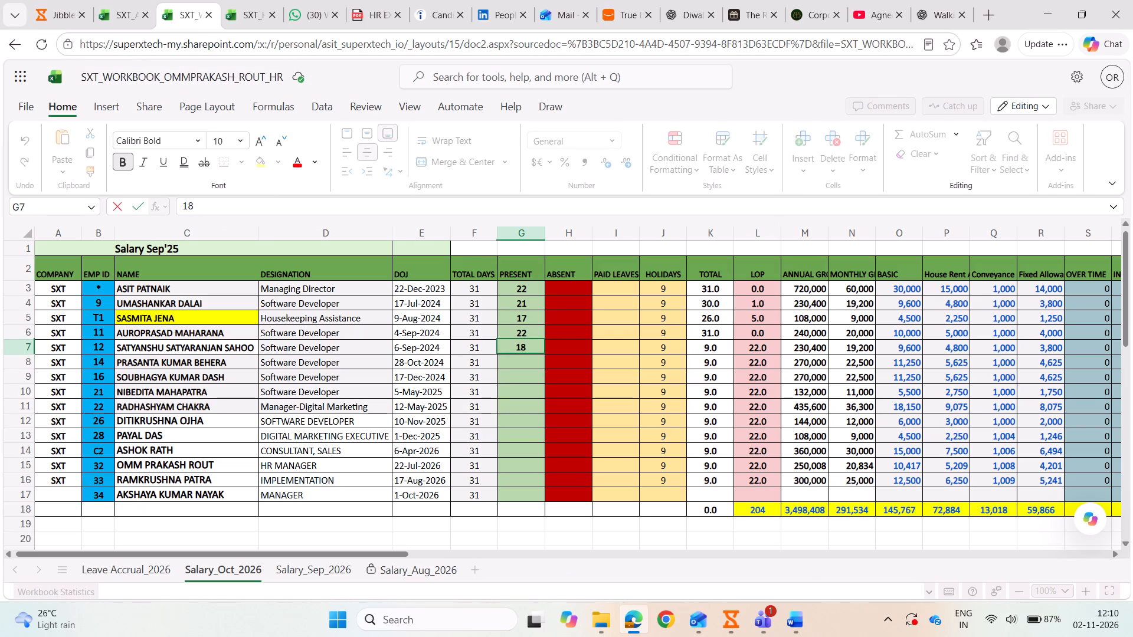
left_click(526, 379)
Consult the October attendance sheet again and enter 22 PRESENT days in each of cells G8 through G12.
left_click(125, 17)
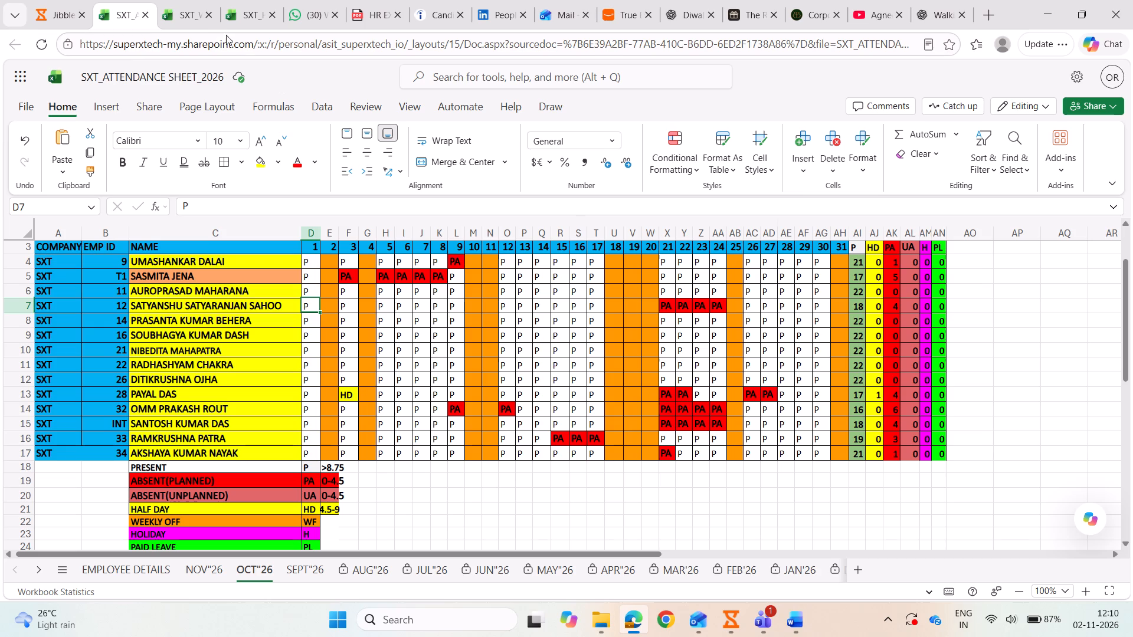
left_click(184, 21)
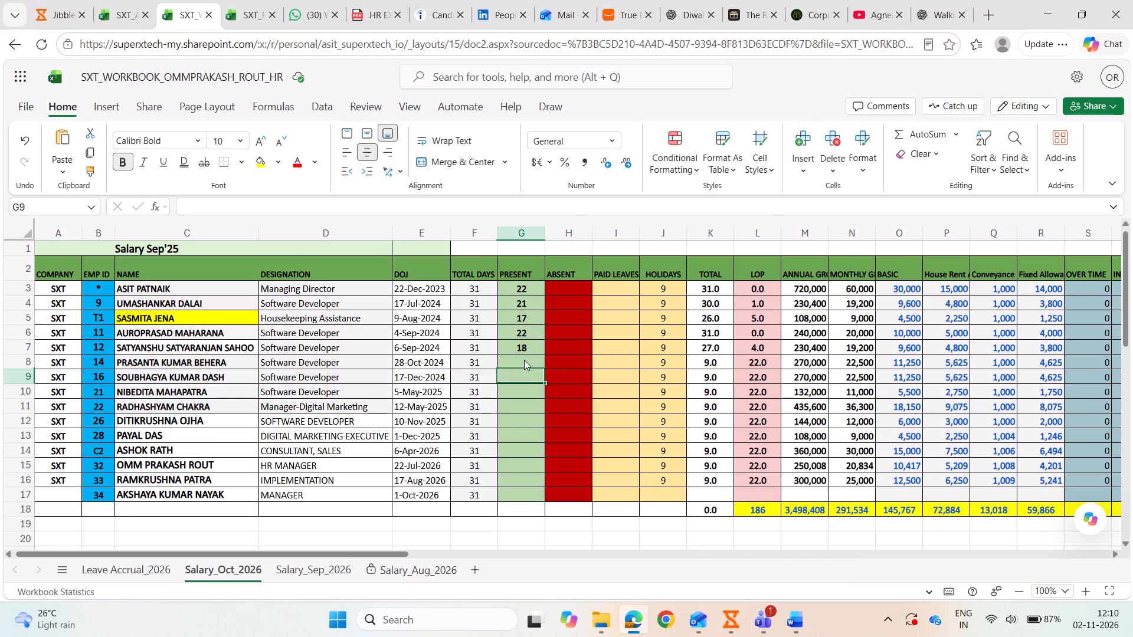
double_click(524, 360)
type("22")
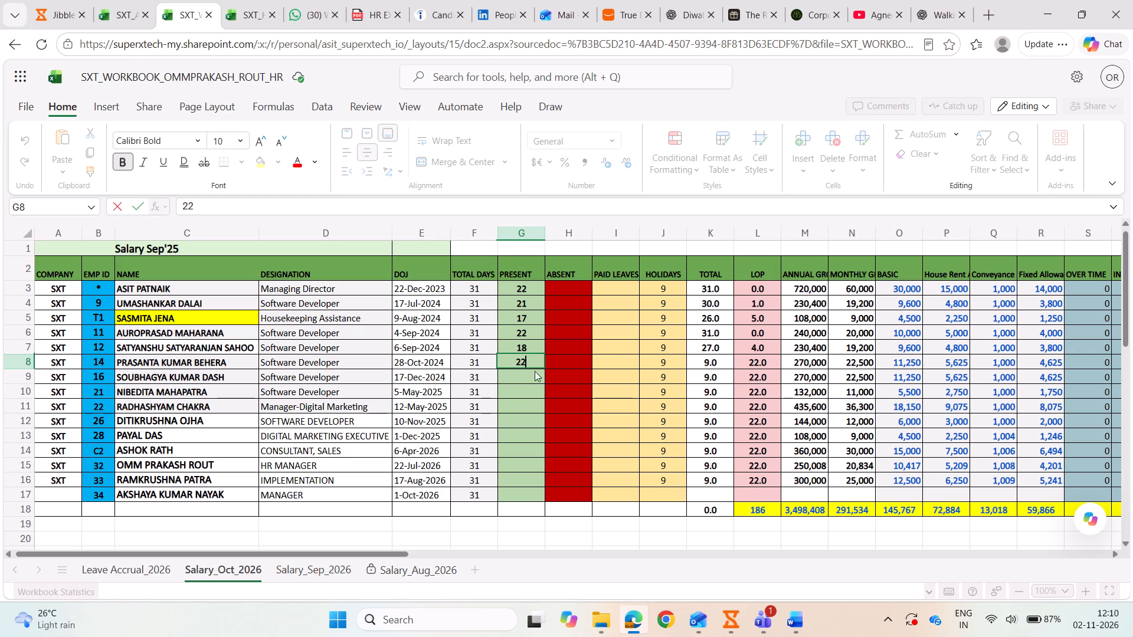
left_click(536, 377)
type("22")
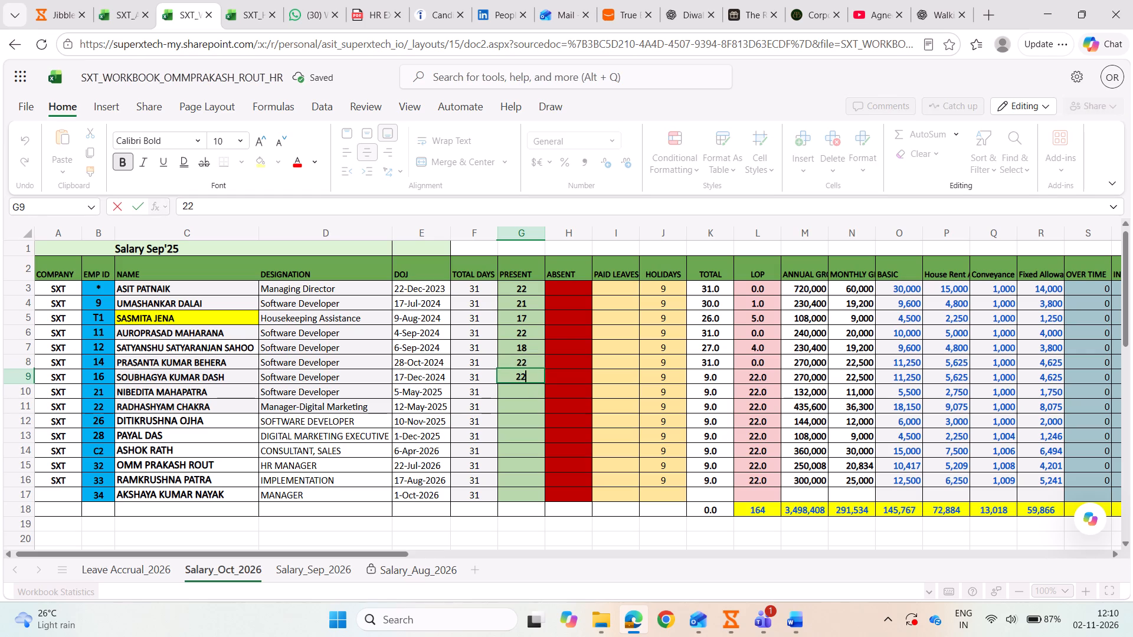
left_click(527, 392)
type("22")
left_click(527, 409)
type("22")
left_click(522, 425)
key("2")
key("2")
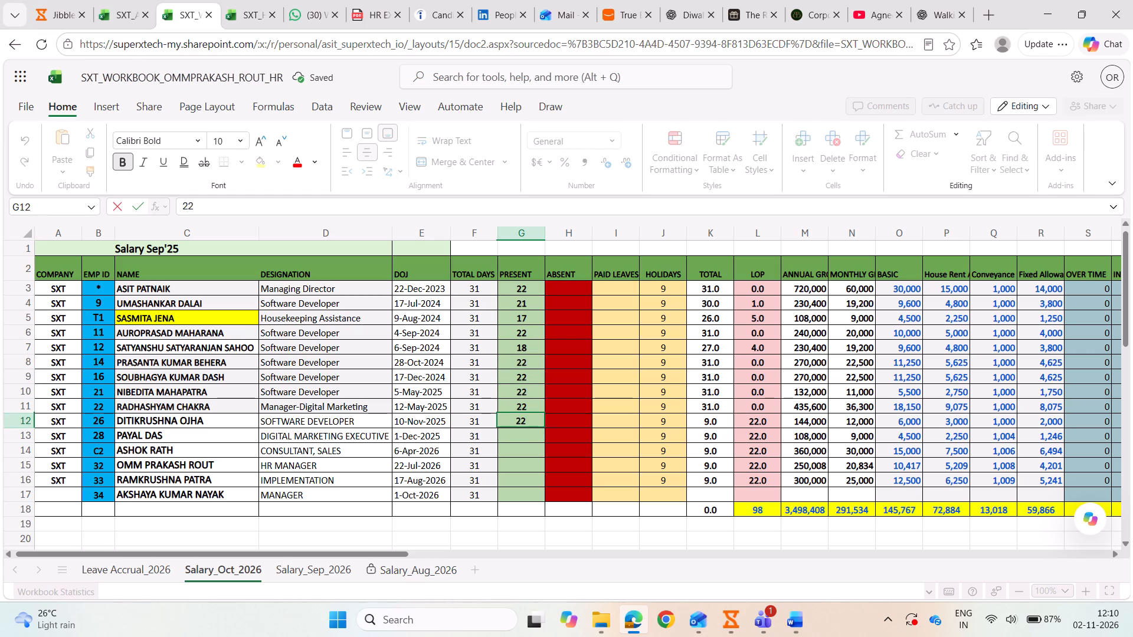
left_click(520, 434)
Check the attendance sheet and enter PRESENT days of 17 in G13 and 22 for the sales consultant in G14.
left_click(120, 15)
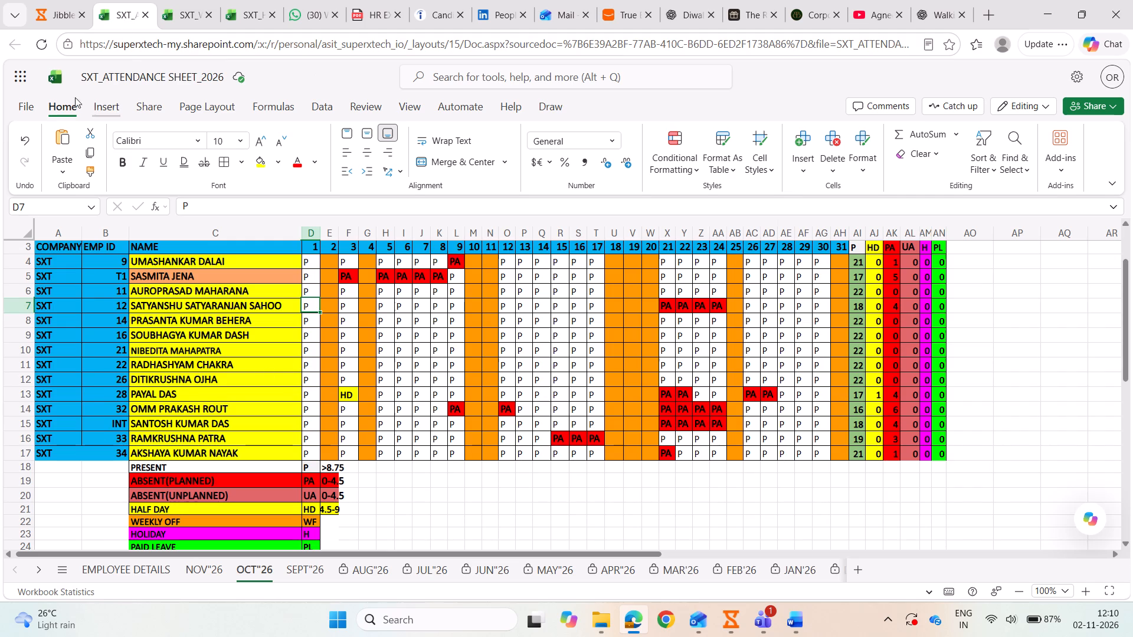
left_click(178, 11)
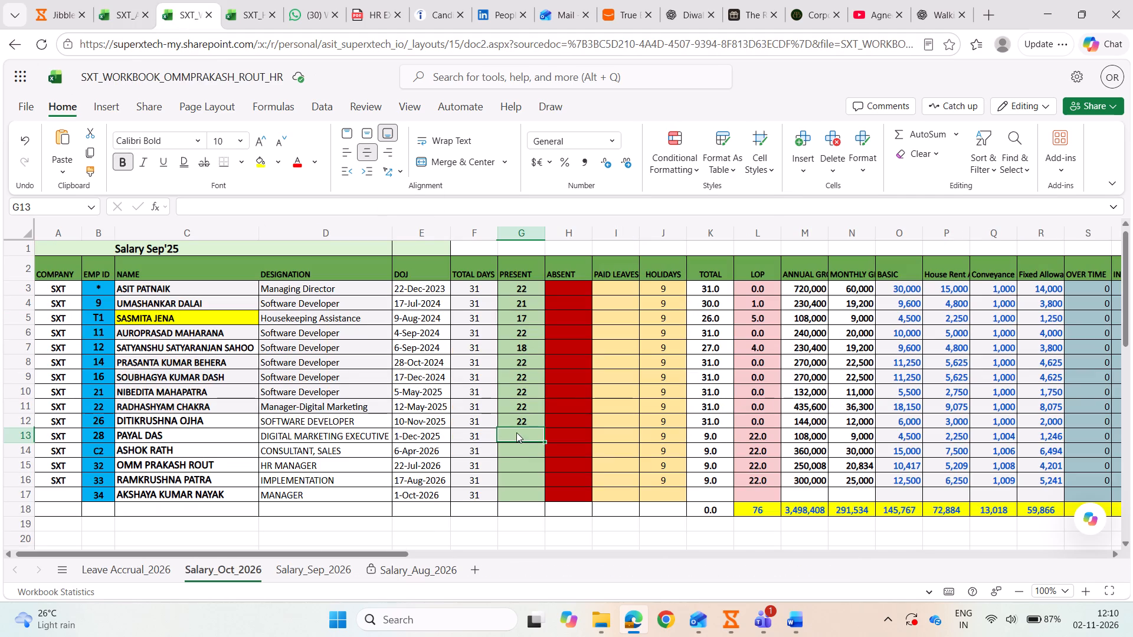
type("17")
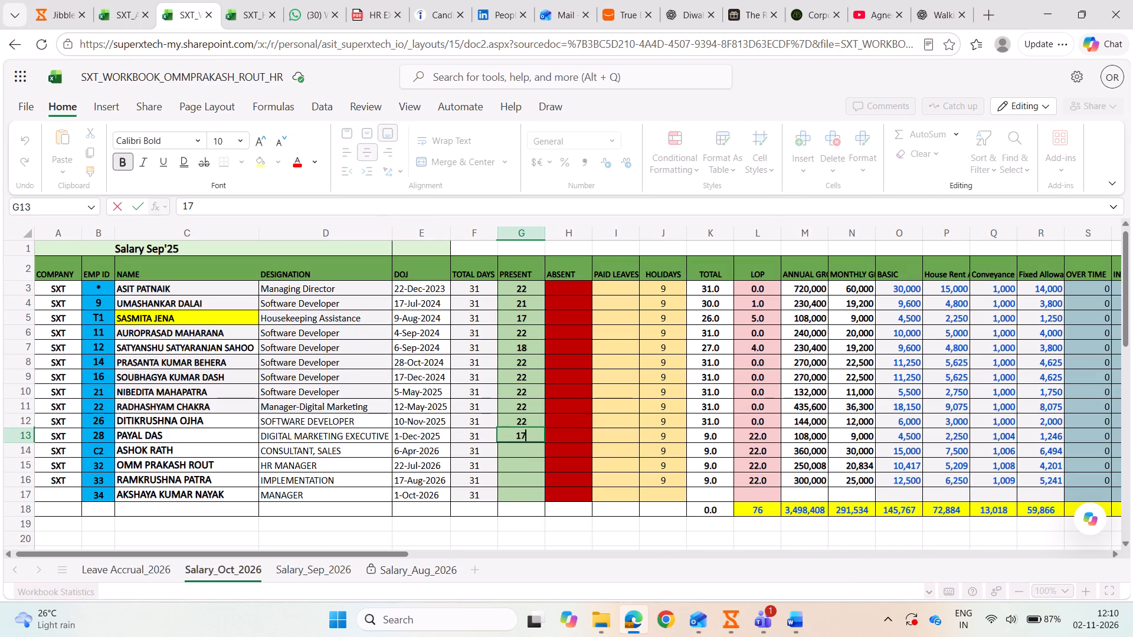
left_click(512, 447)
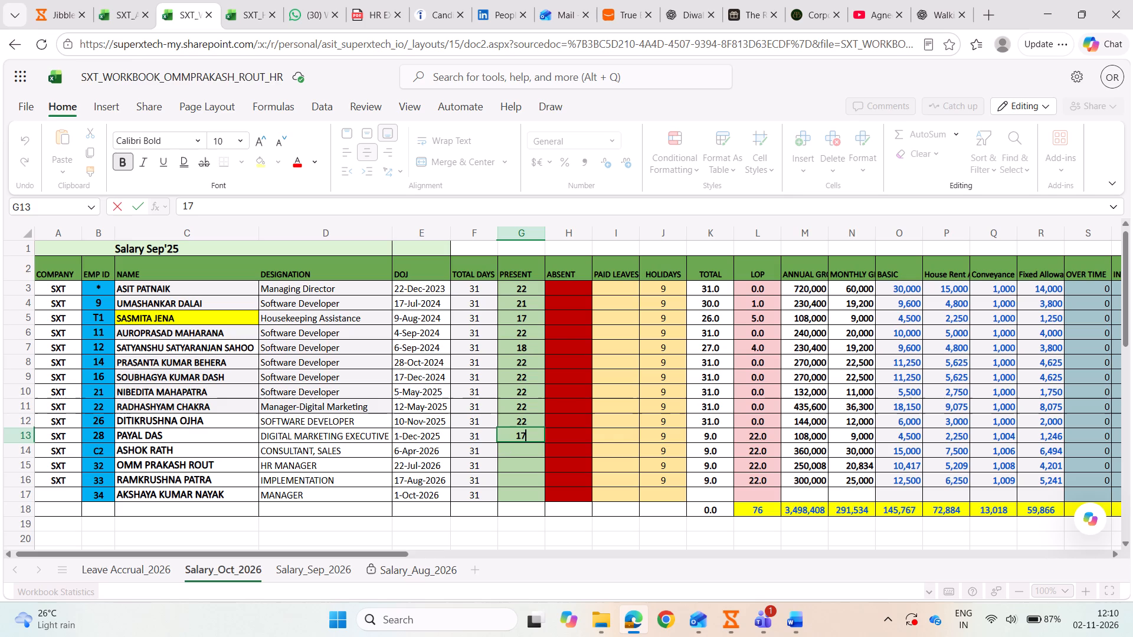
left_click(513, 451)
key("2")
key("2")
left_click(520, 469)
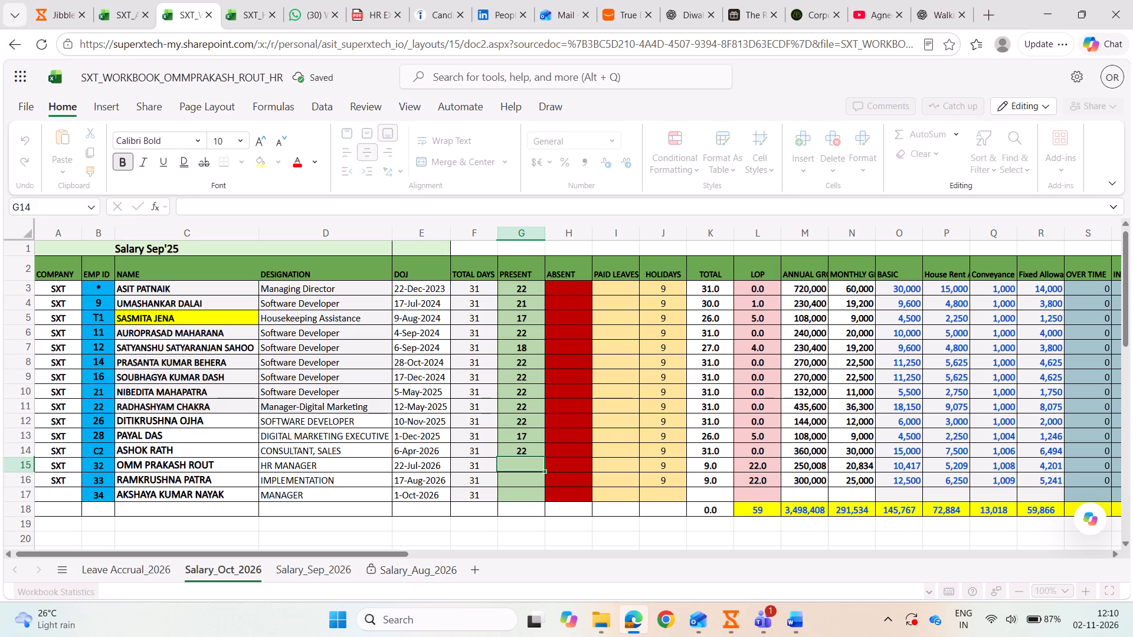
Check the attendance sheet and enter PRESENT days of 16 in G15, 19 in G16 and 21 in G17.
left_click(122, 15)
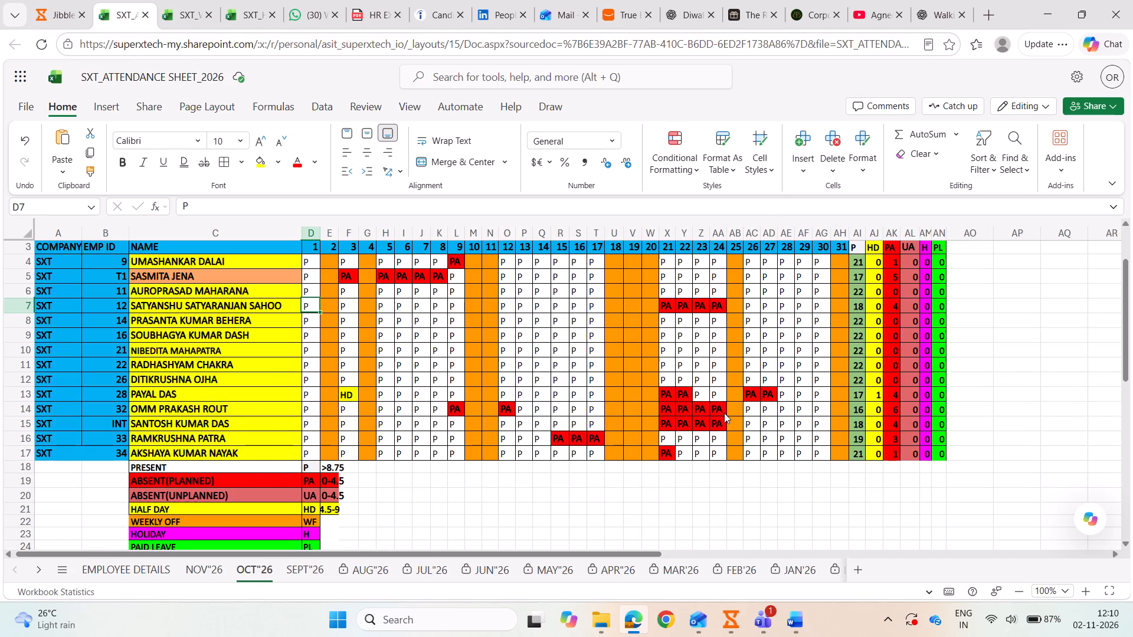
left_click(184, 9)
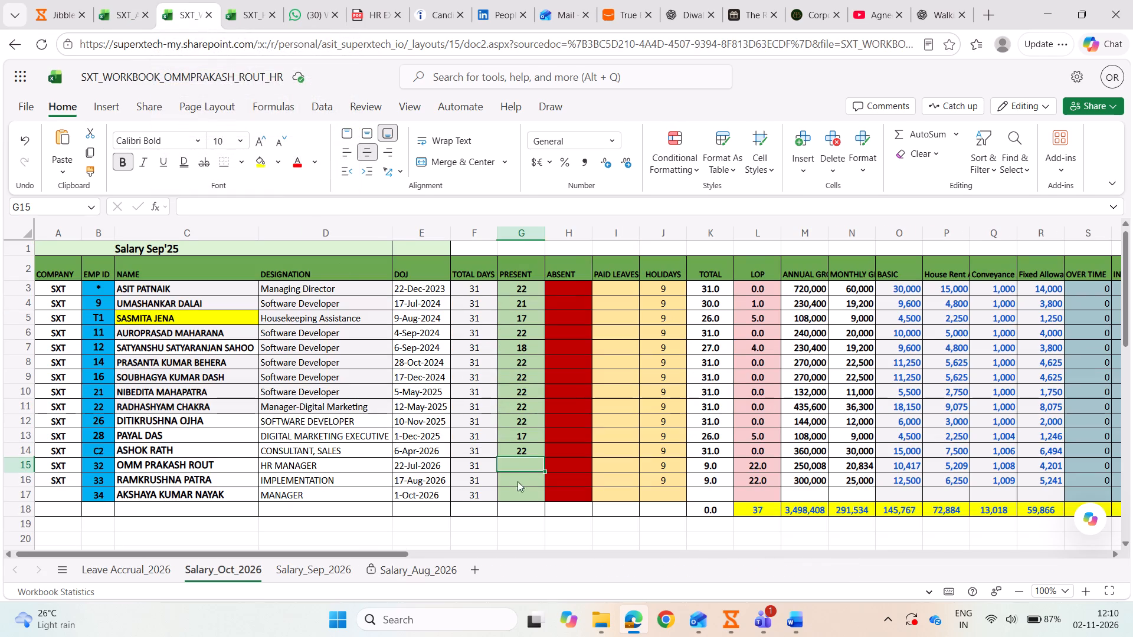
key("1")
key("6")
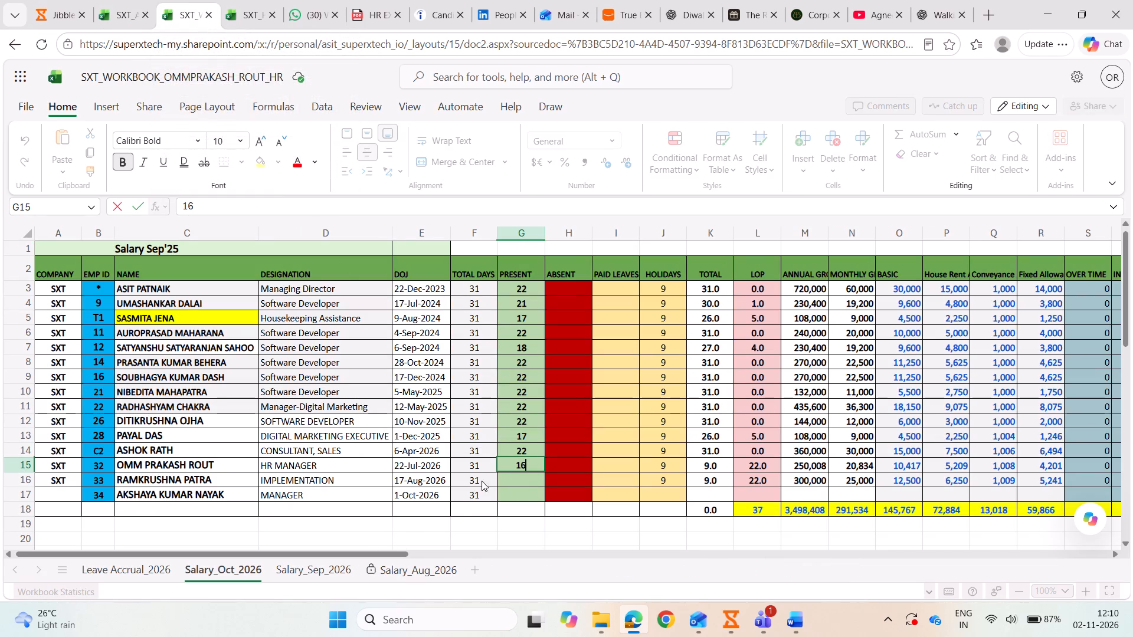
left_click(516, 474)
left_click(516, 480)
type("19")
double_click(526, 492)
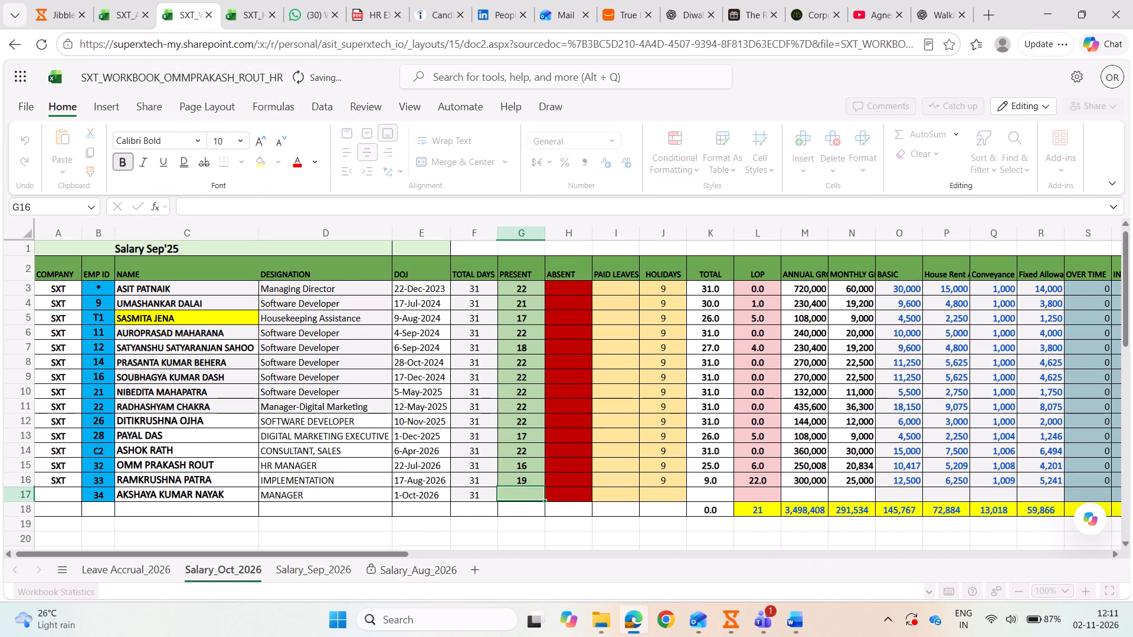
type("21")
left_click(529, 513)
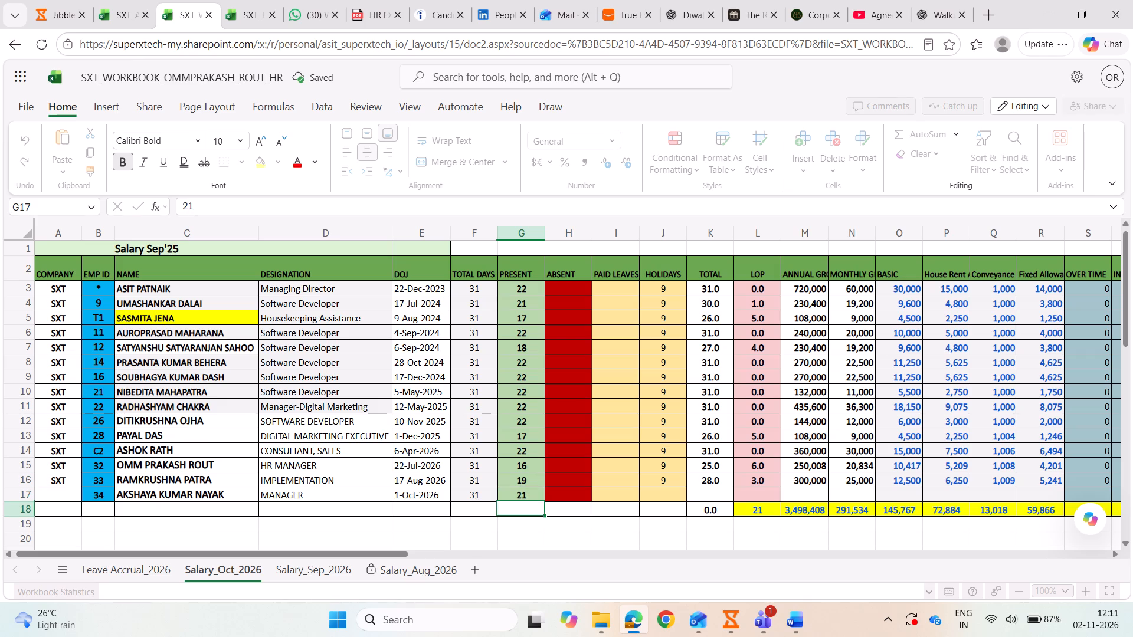
Enter 9 as the HOLIDAYS for the last employee in cell J17.
left_click(672, 503)
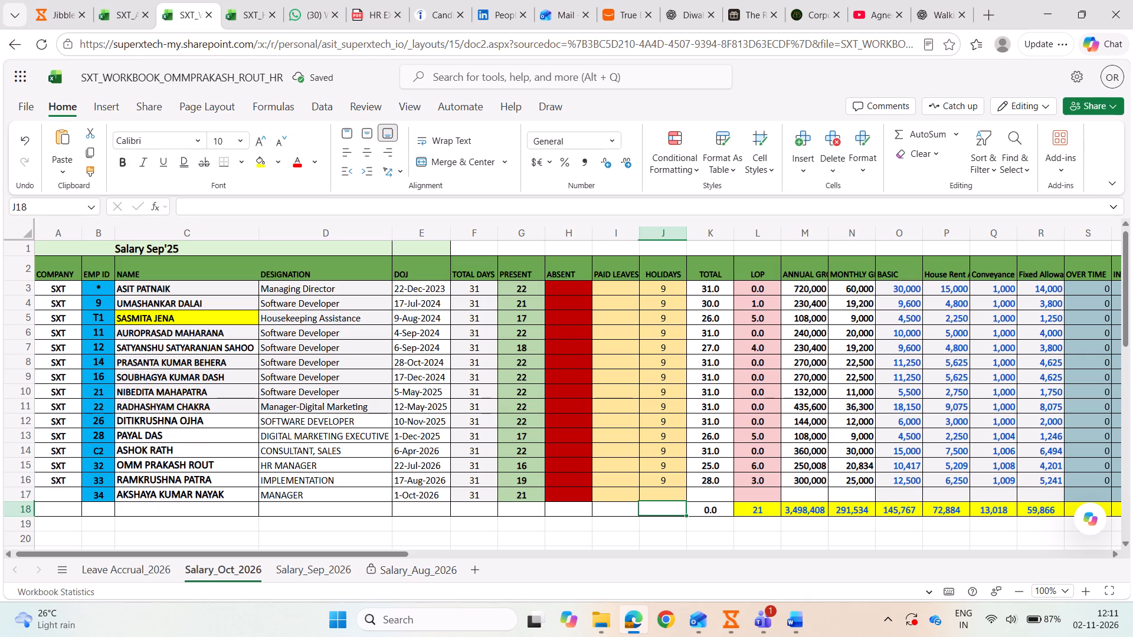
left_click(673, 498)
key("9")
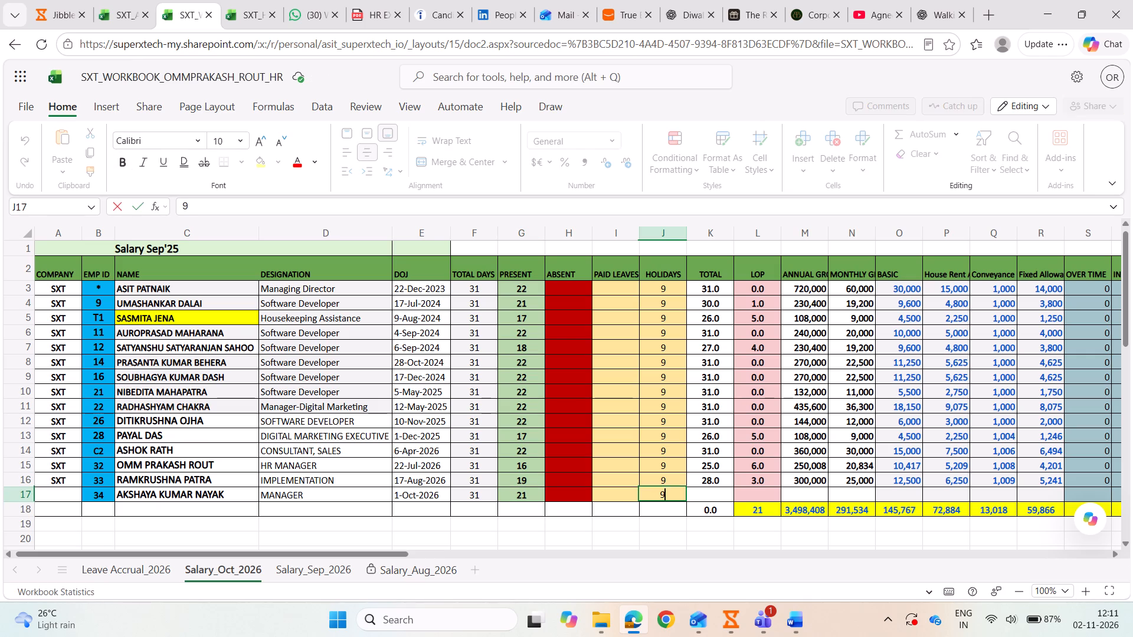
left_click(628, 422)
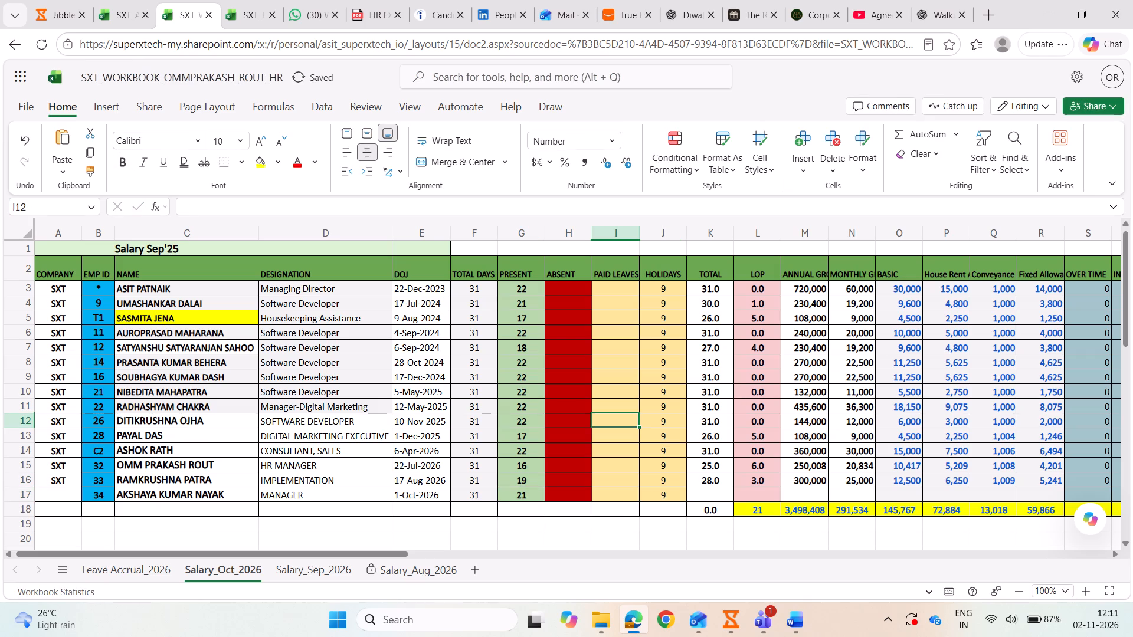
Extend the TOTAL and LOP column formulas down to the last employee in row 17.
left_click_drag(719, 420, 724, 476)
left_click(733, 487)
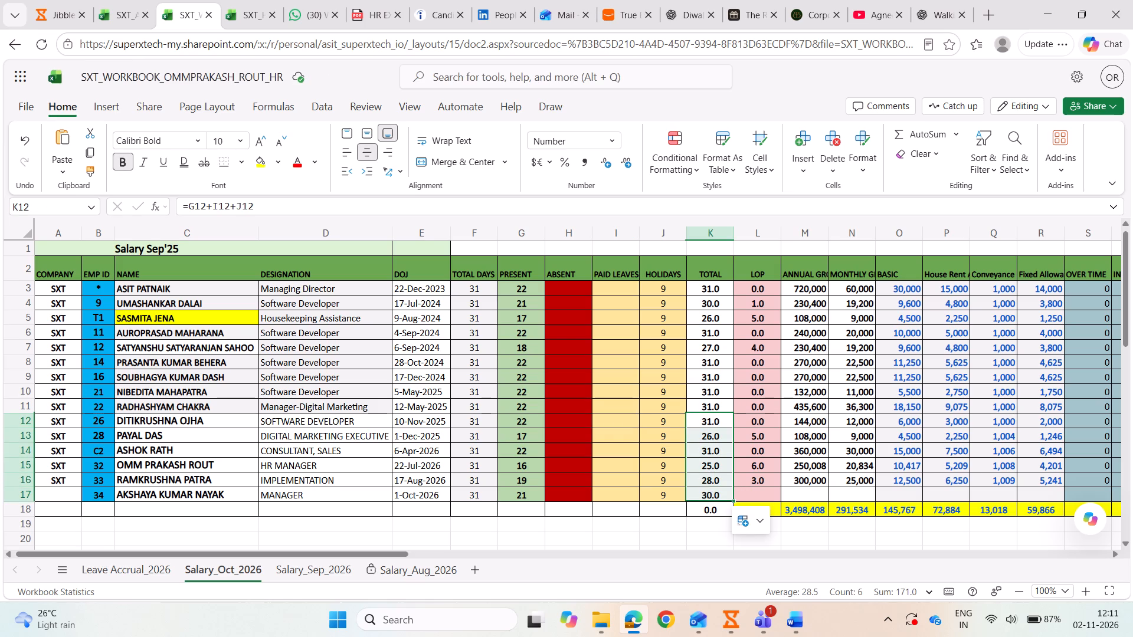
left_click_drag(767, 449, 764, 478)
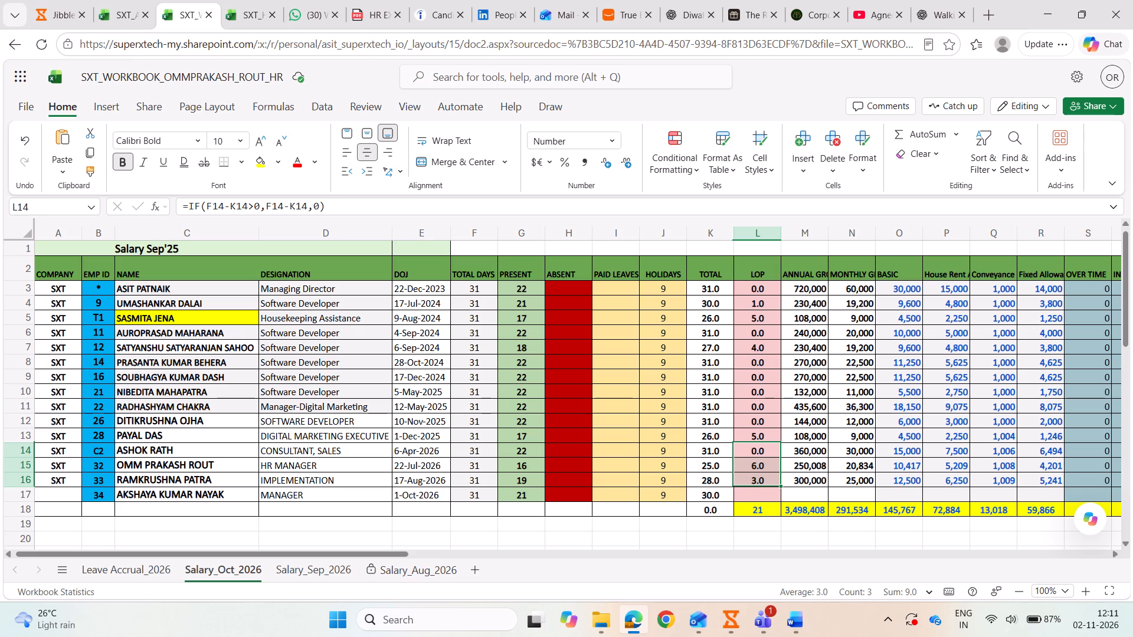
left_click_drag(781, 487, 780, 492)
Enter an annual gross of 660,000 for the last employee in cell M17.
left_click(827, 498)
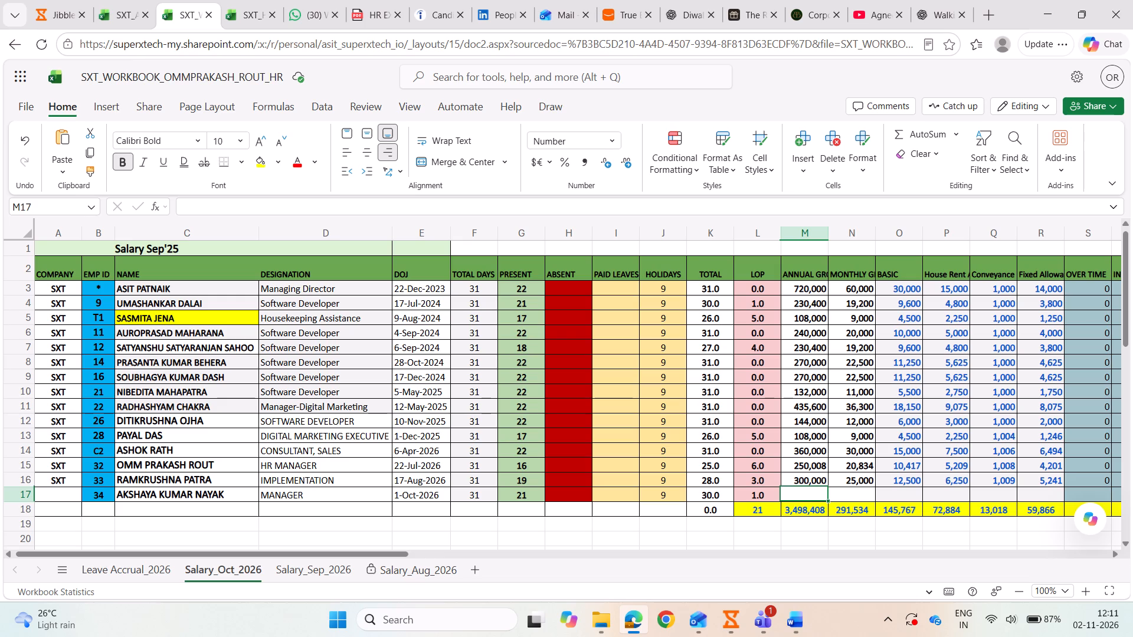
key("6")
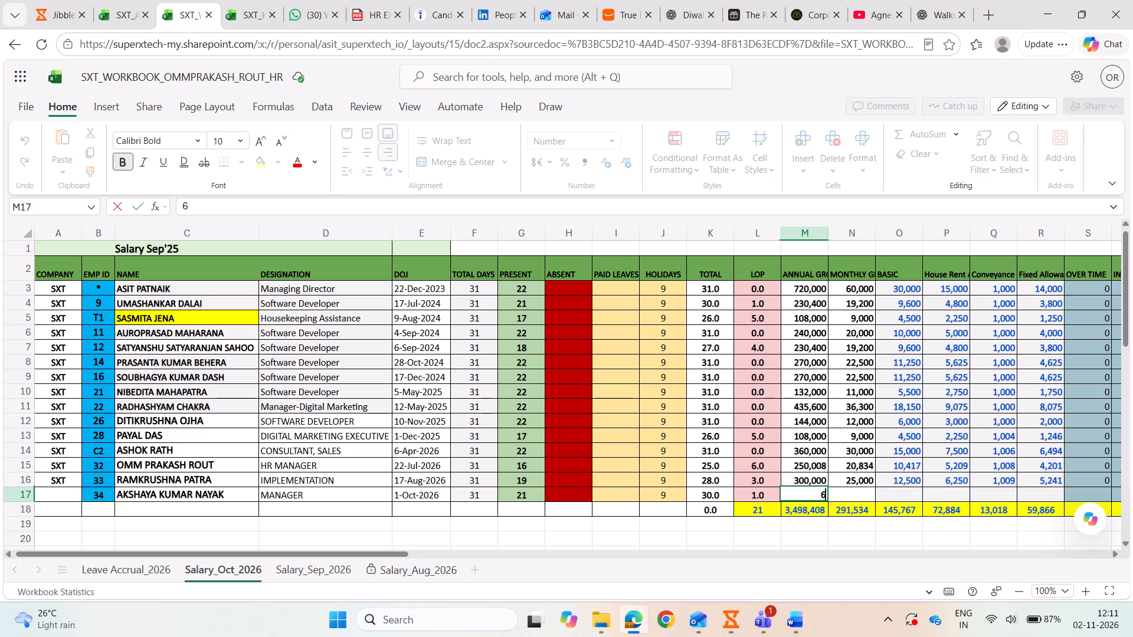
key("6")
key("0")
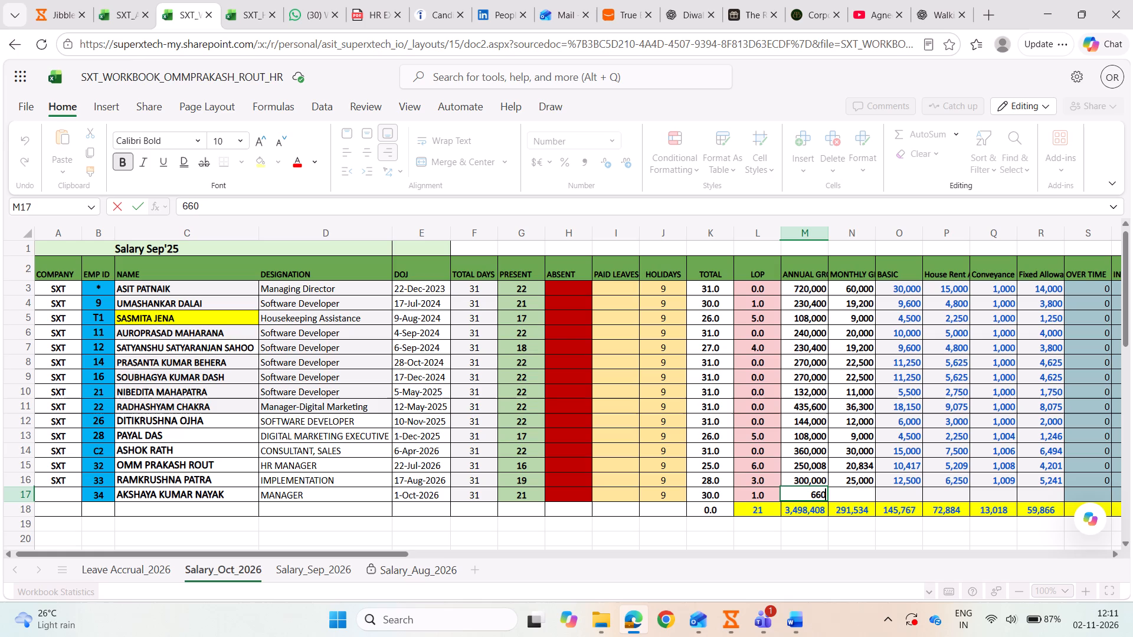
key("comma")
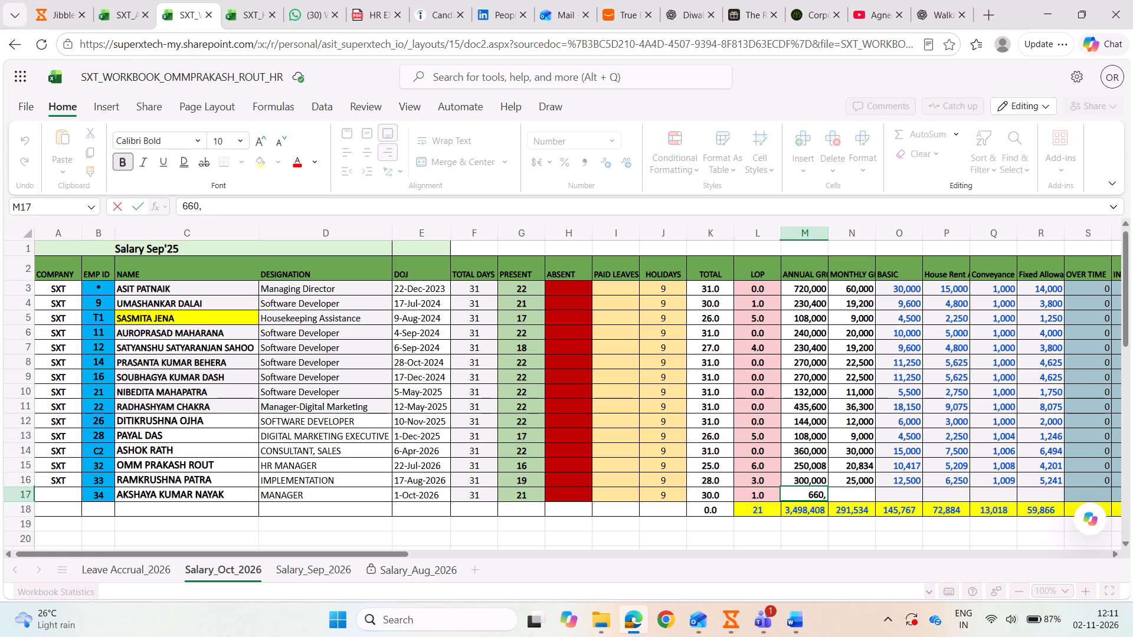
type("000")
left_click(563, 547)
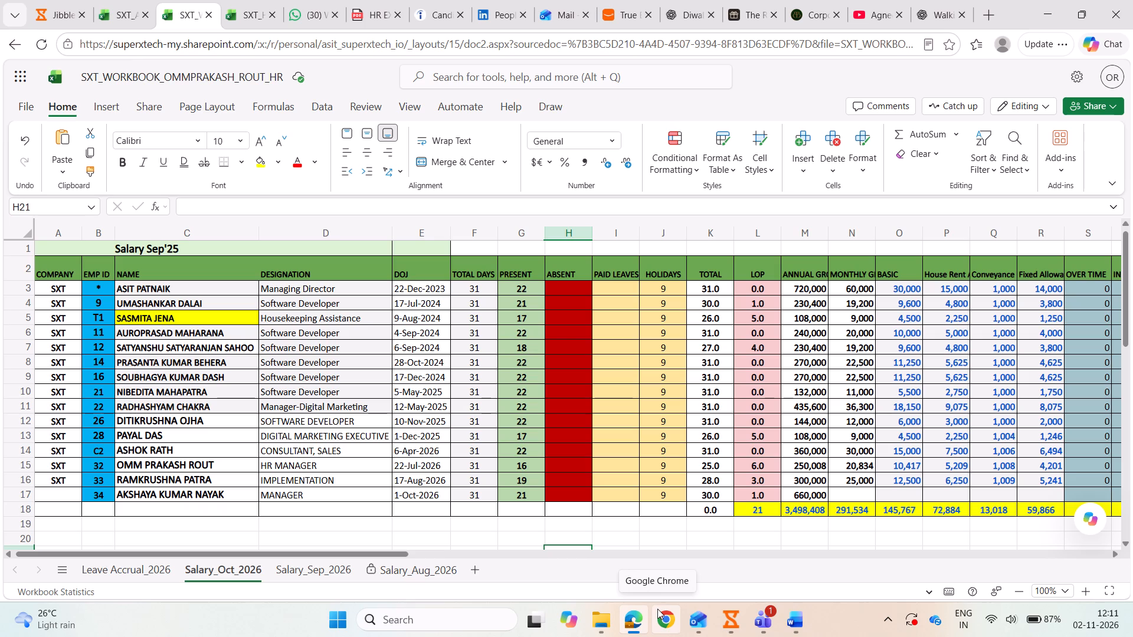
Enter a monthly gross of 55,000 for the last employee in cell N17.
left_click(836, 492)
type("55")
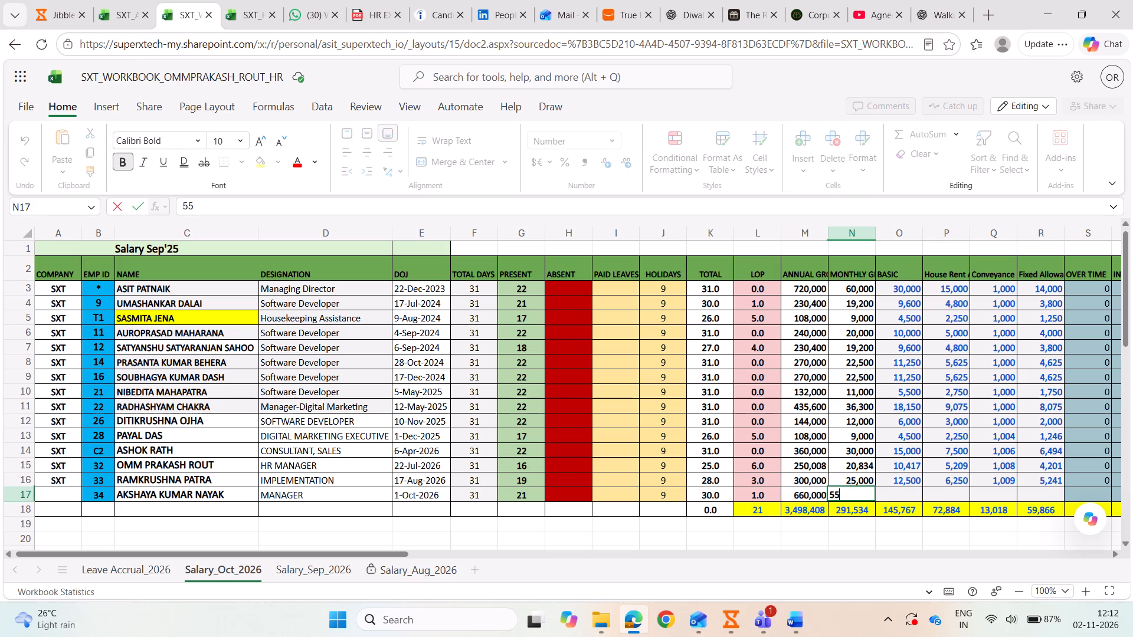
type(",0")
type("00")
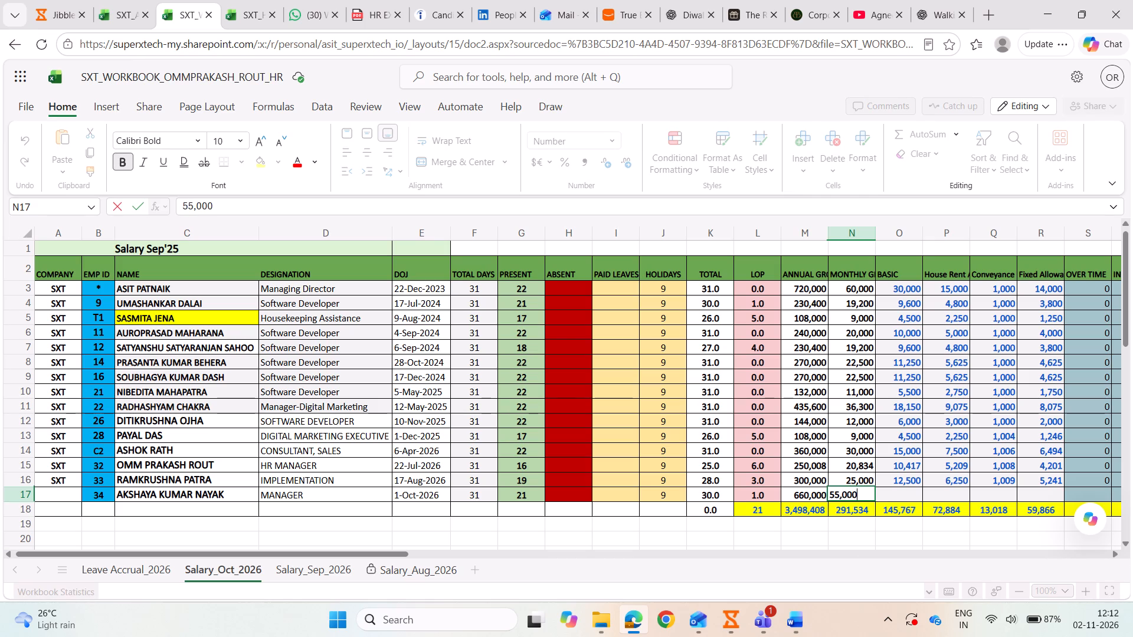
left_click(888, 533)
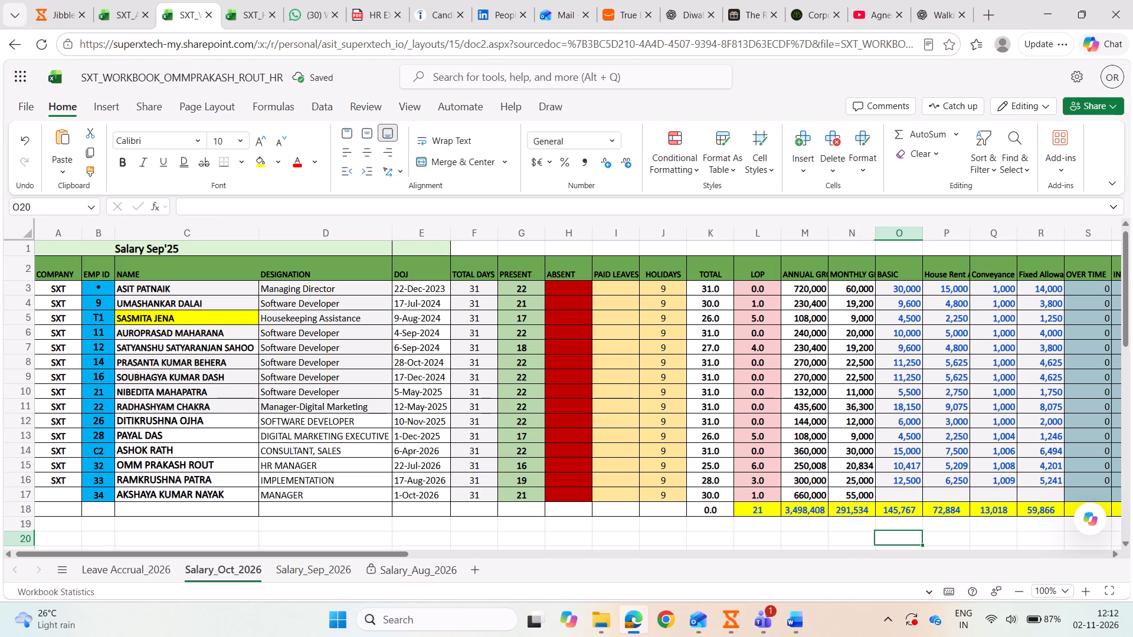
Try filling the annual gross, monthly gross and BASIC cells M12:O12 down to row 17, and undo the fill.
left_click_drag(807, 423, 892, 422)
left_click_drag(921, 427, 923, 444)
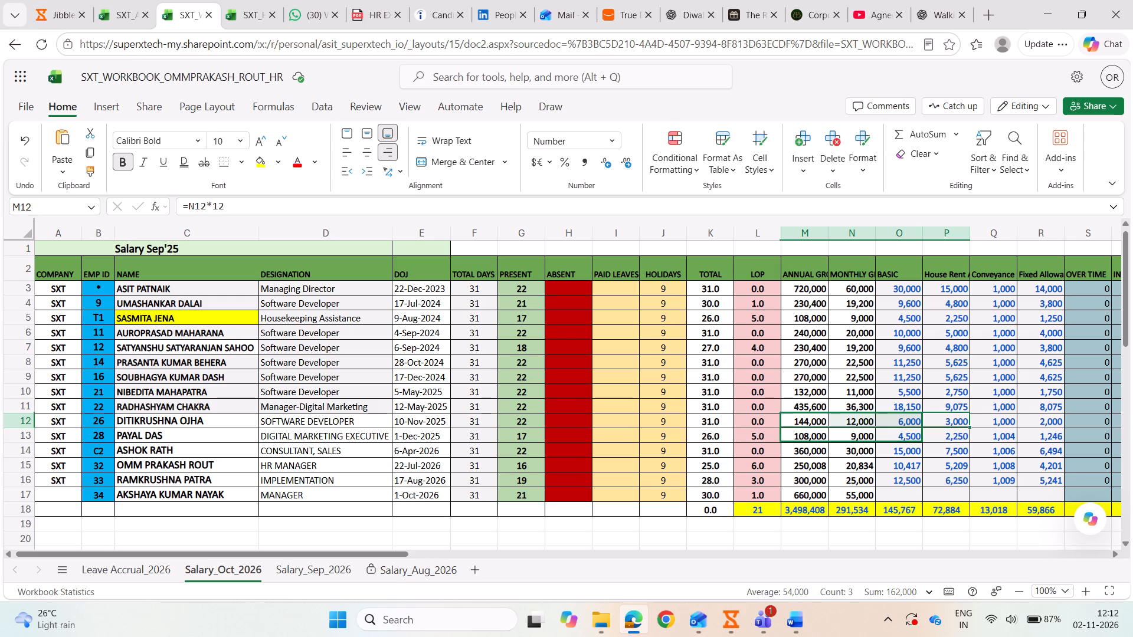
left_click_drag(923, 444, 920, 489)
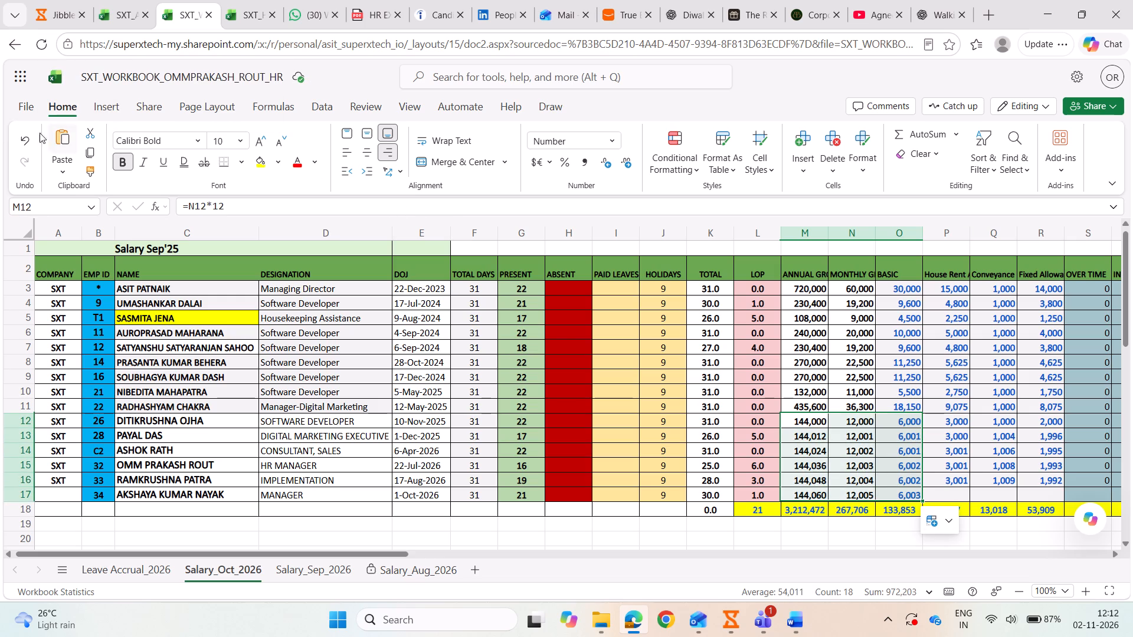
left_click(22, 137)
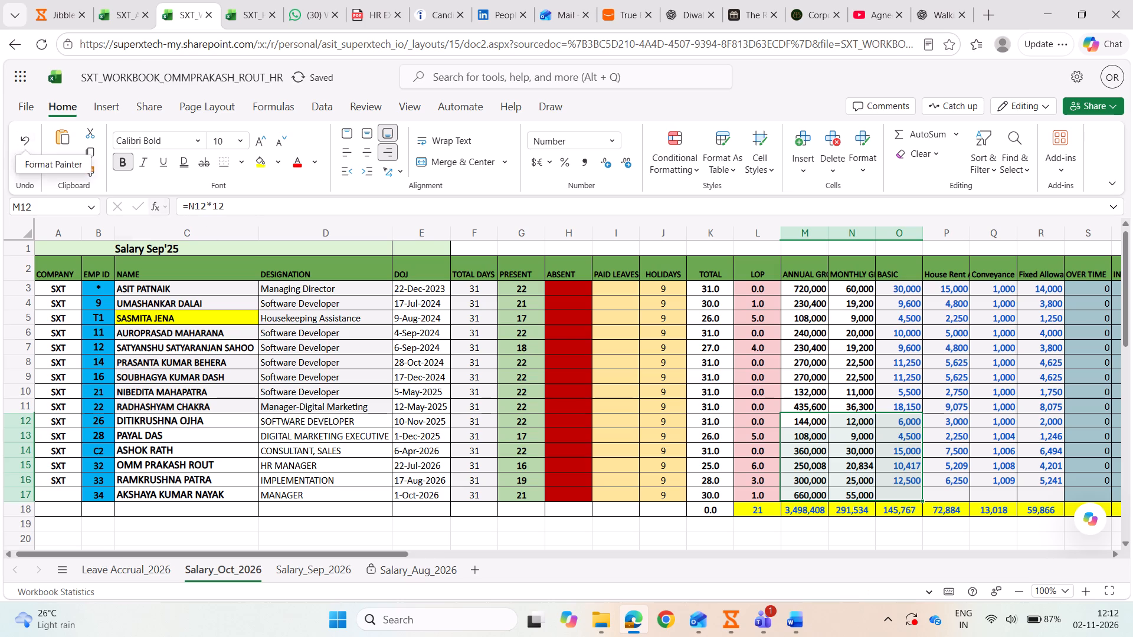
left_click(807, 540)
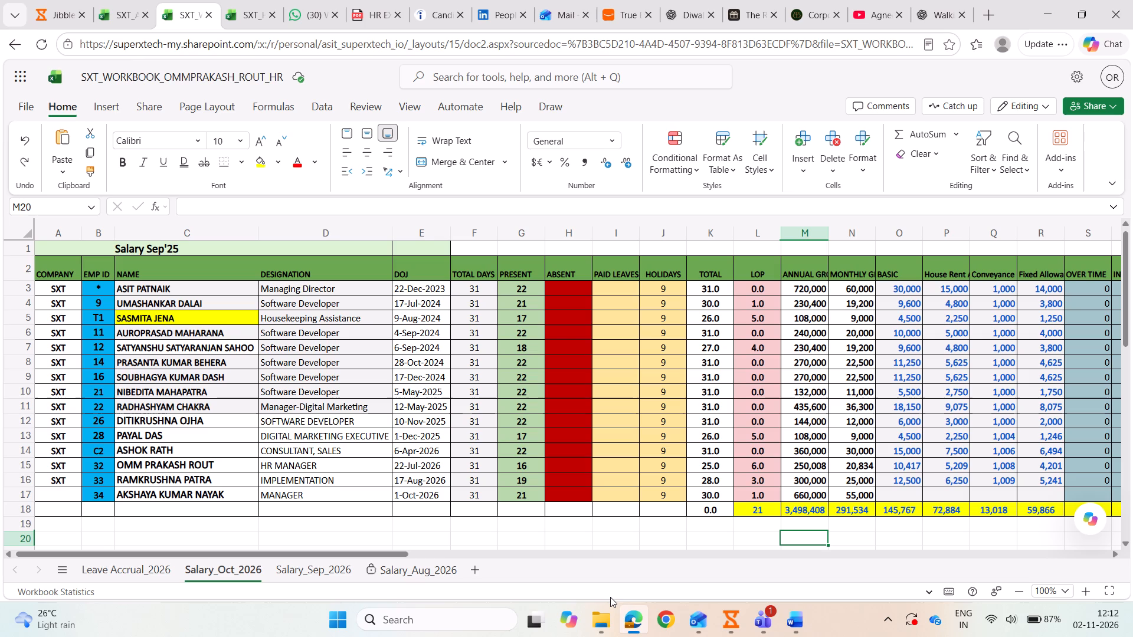
Extend the annual gross total in M18 to sum M3:M17.
left_click(736, 534)
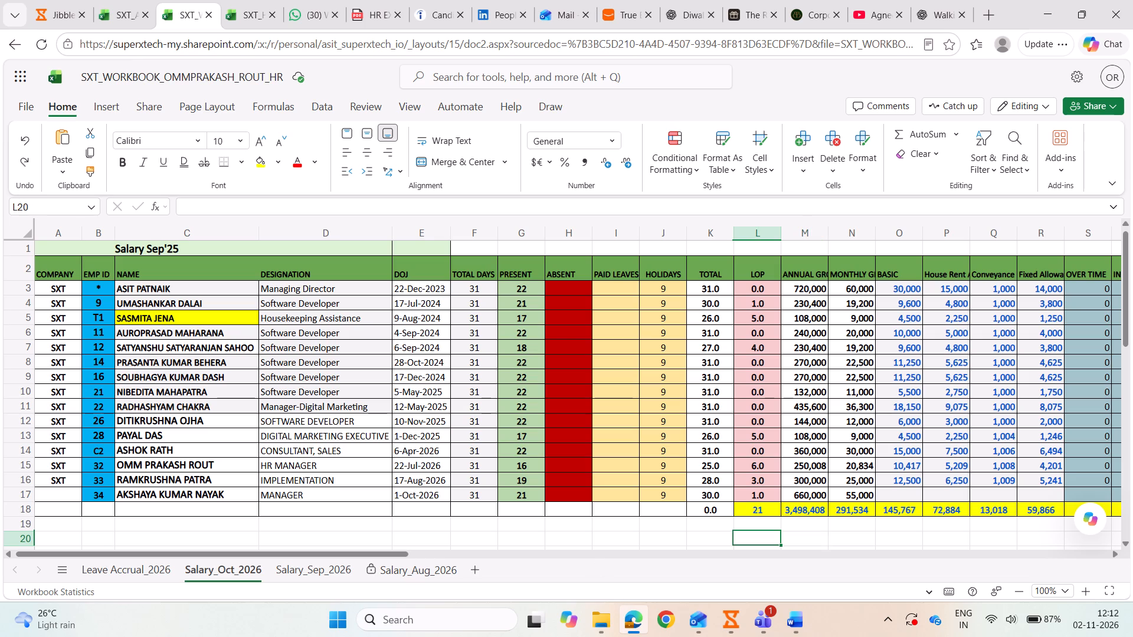
left_click(816, 511)
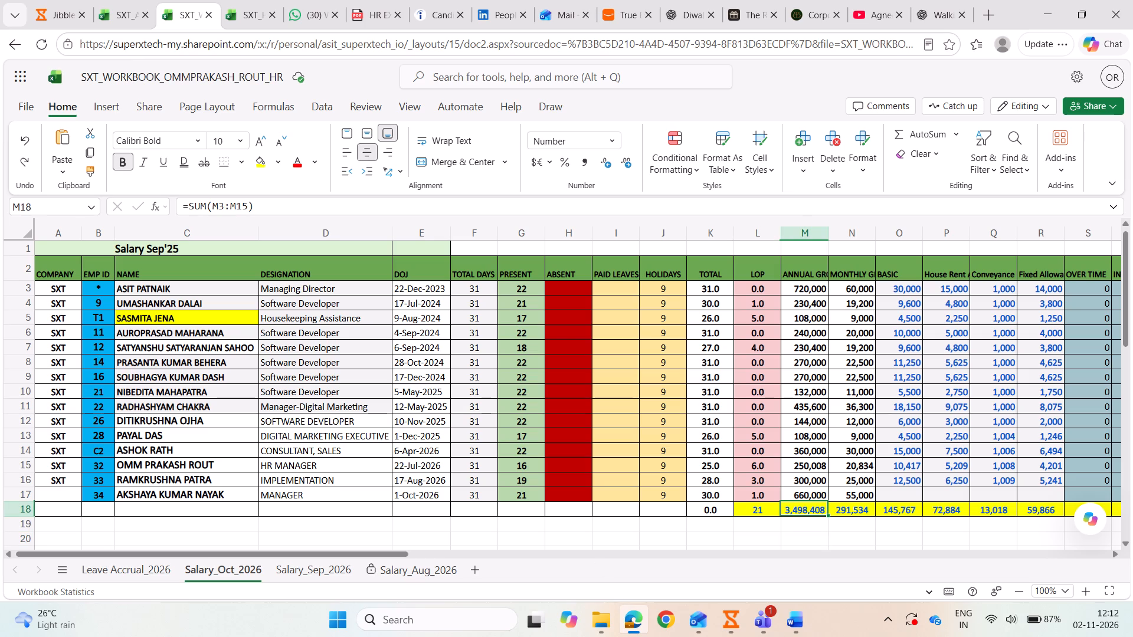
left_click(816, 511)
left_click(814, 511)
left_click(814, 511)
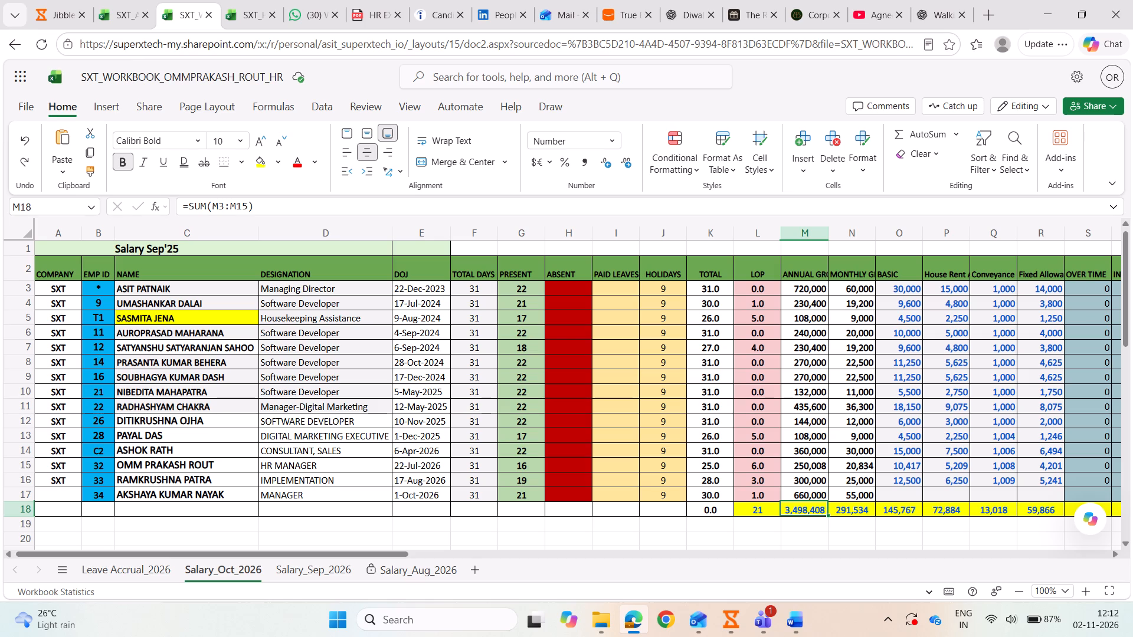
double_click(814, 511)
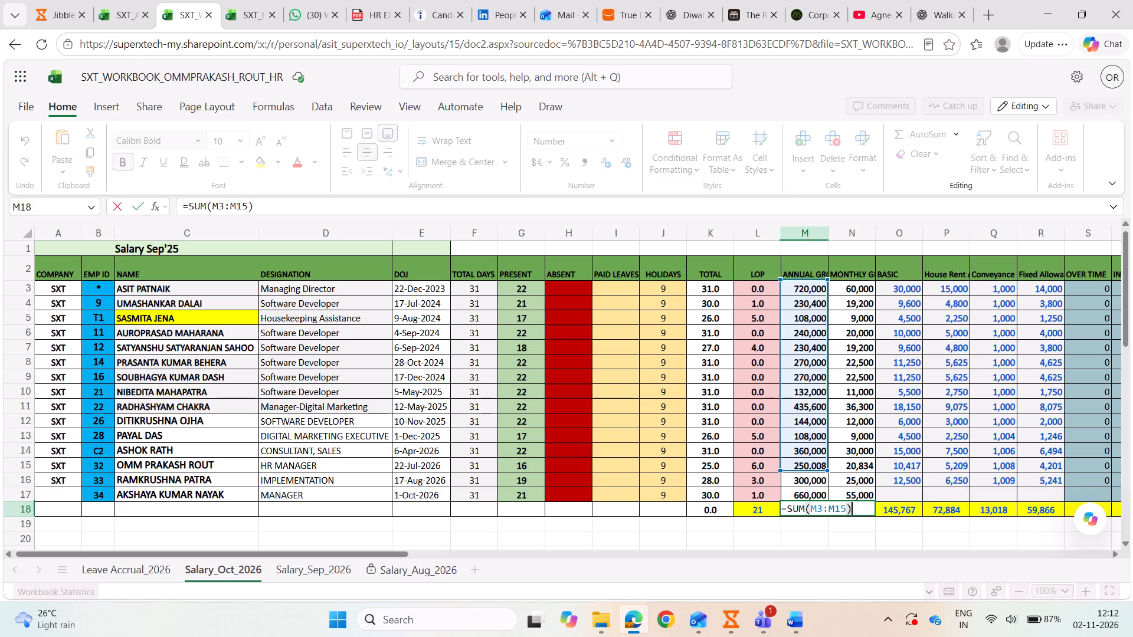
left_click_drag(825, 471, 824, 483)
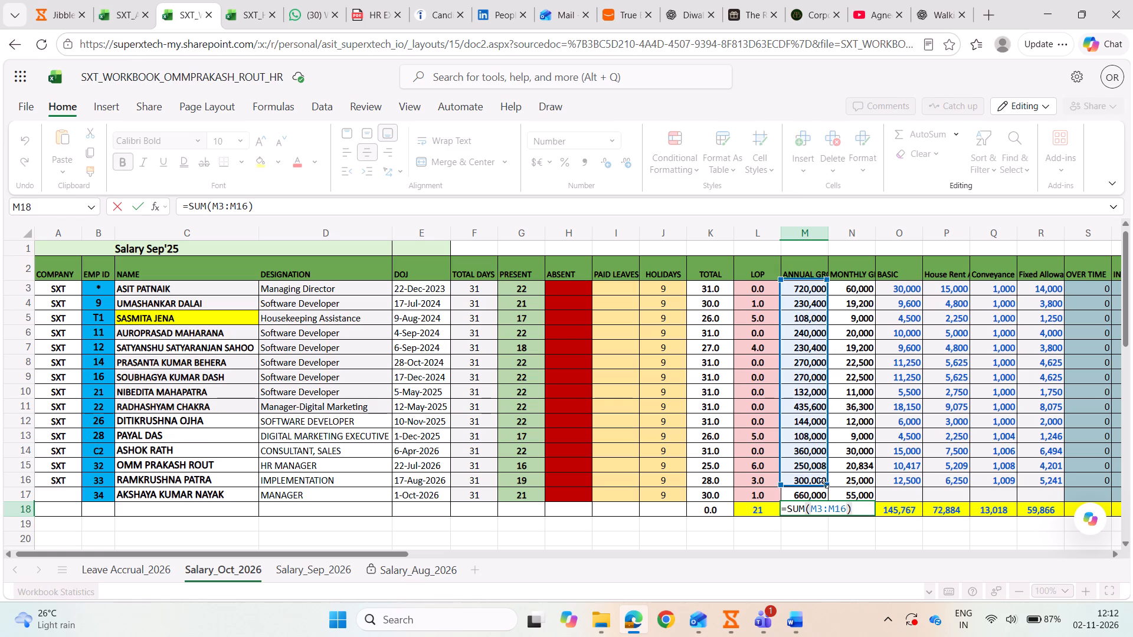
left_click_drag(824, 483, 823, 492)
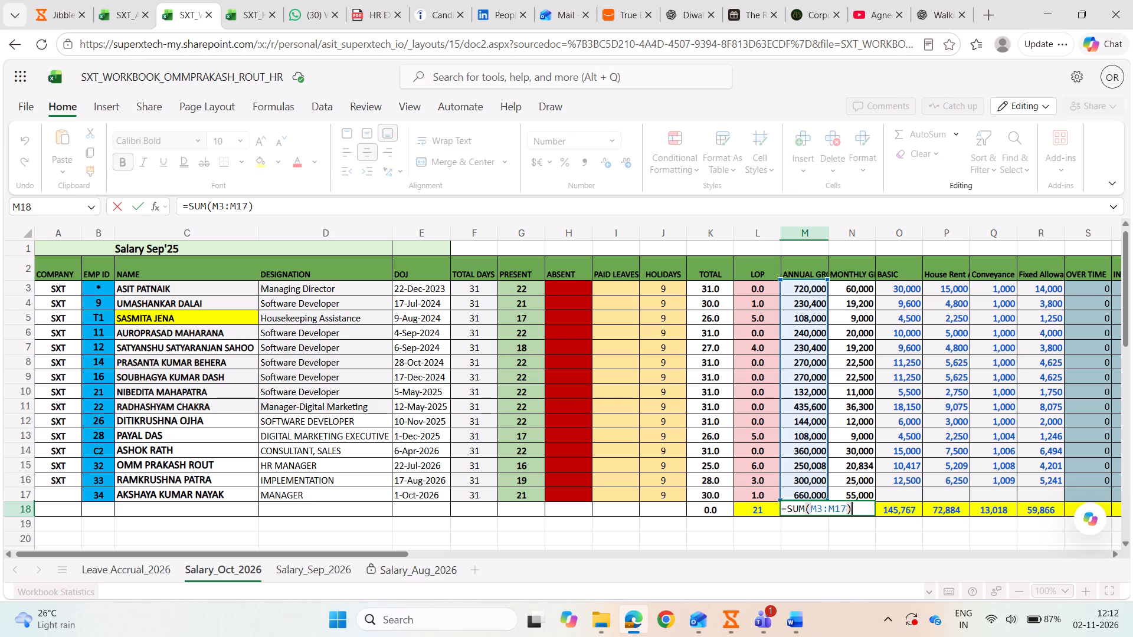
key("Return")
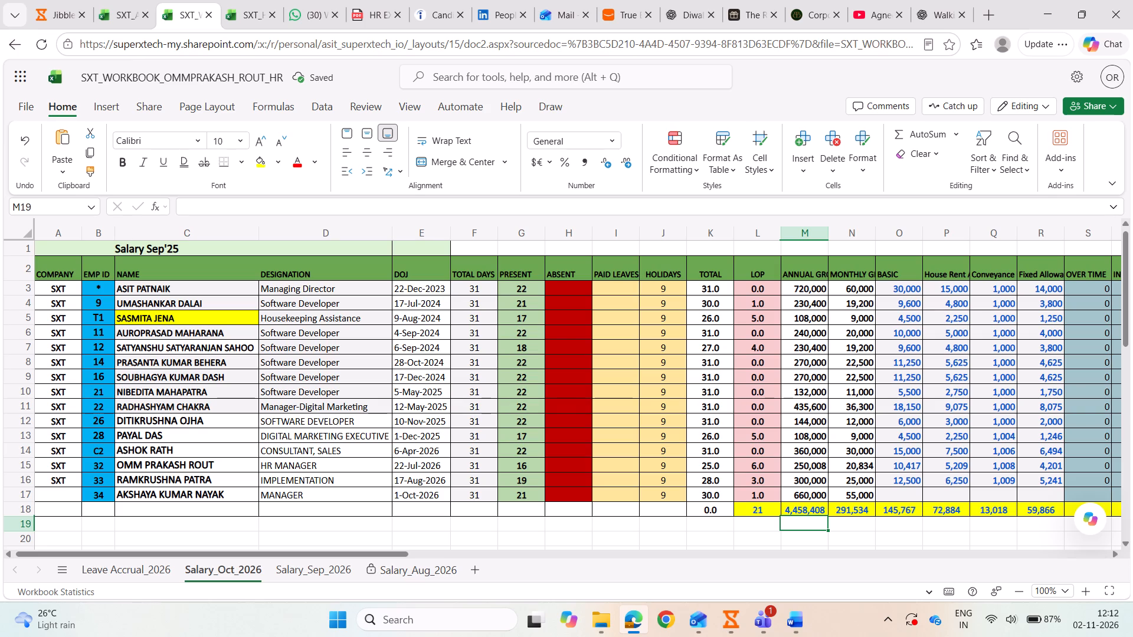
Extend the monthly gross total in N18 to sum N3:N17.
left_click(858, 511)
left_click(858, 511)
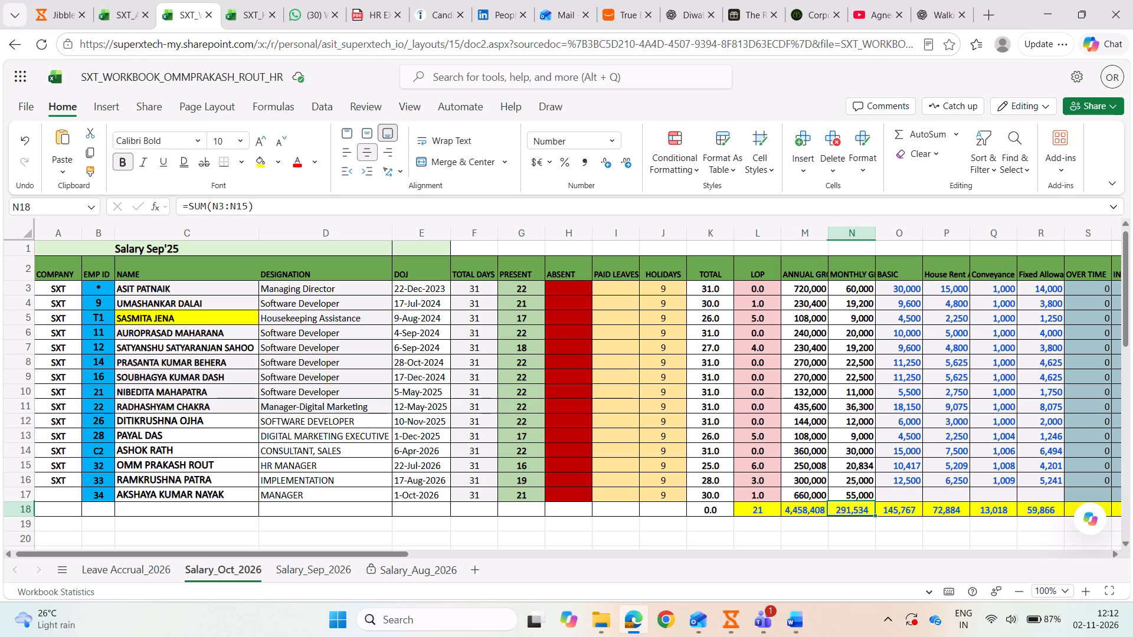
left_click(858, 511)
left_click(858, 510)
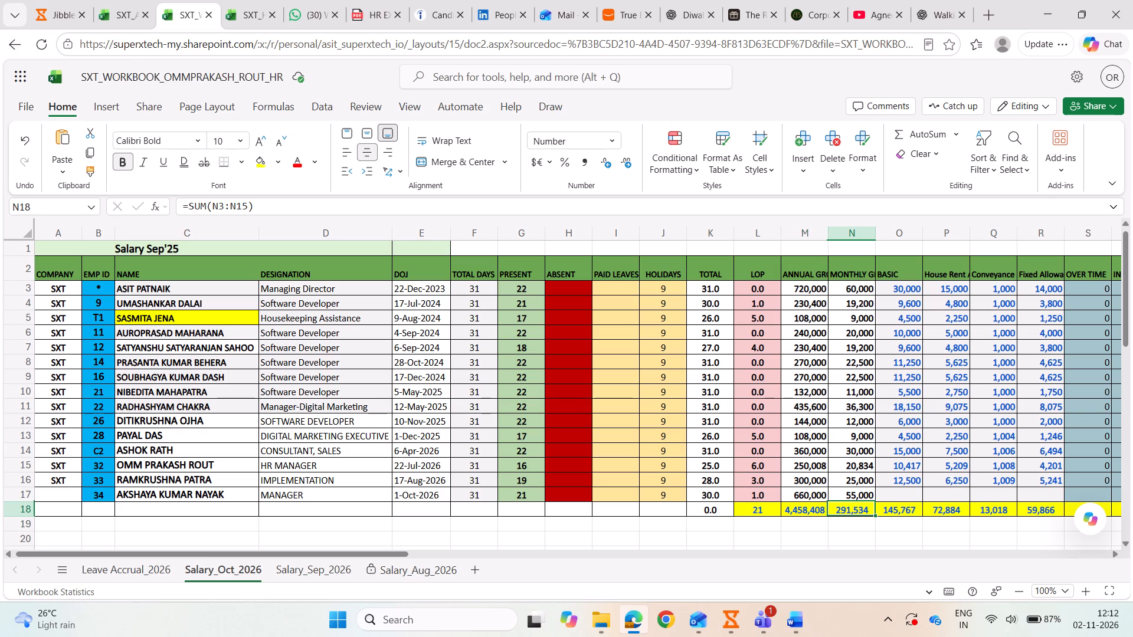
left_click(858, 510)
double_click(858, 510)
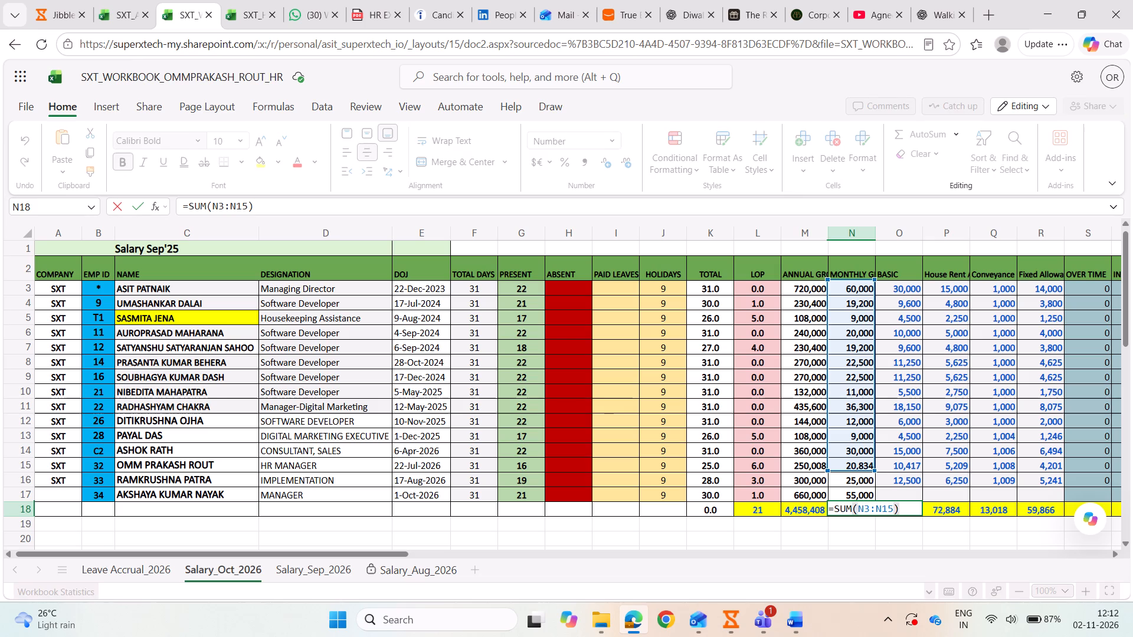
left_click_drag(876, 471, 875, 497)
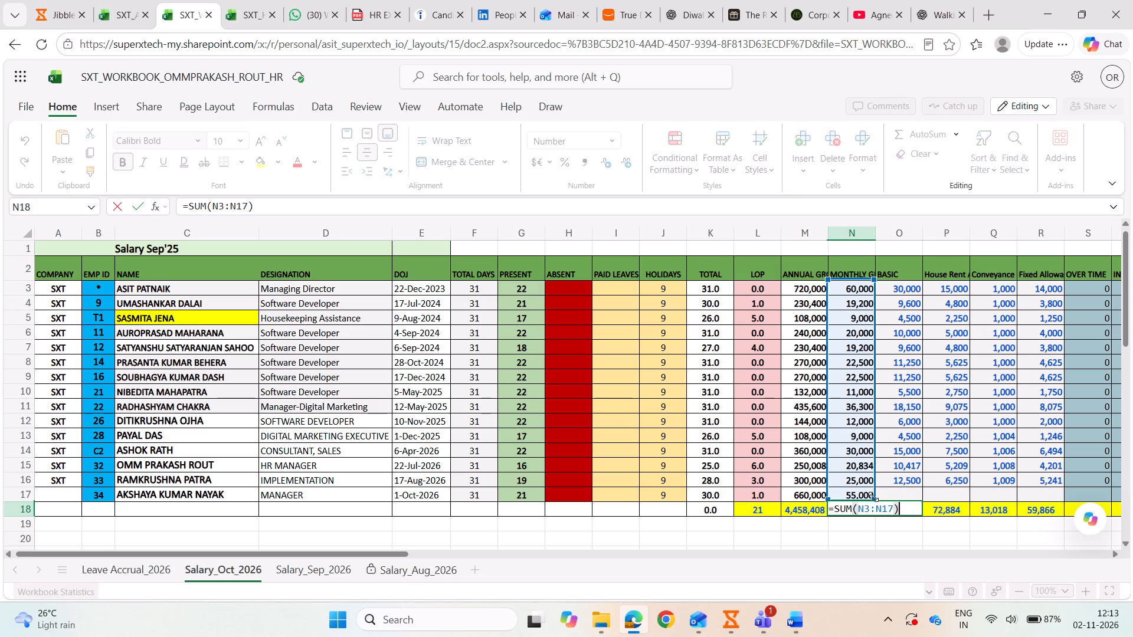
left_click_drag(873, 497, 870, 492)
left_click_drag(870, 492, 862, 491)
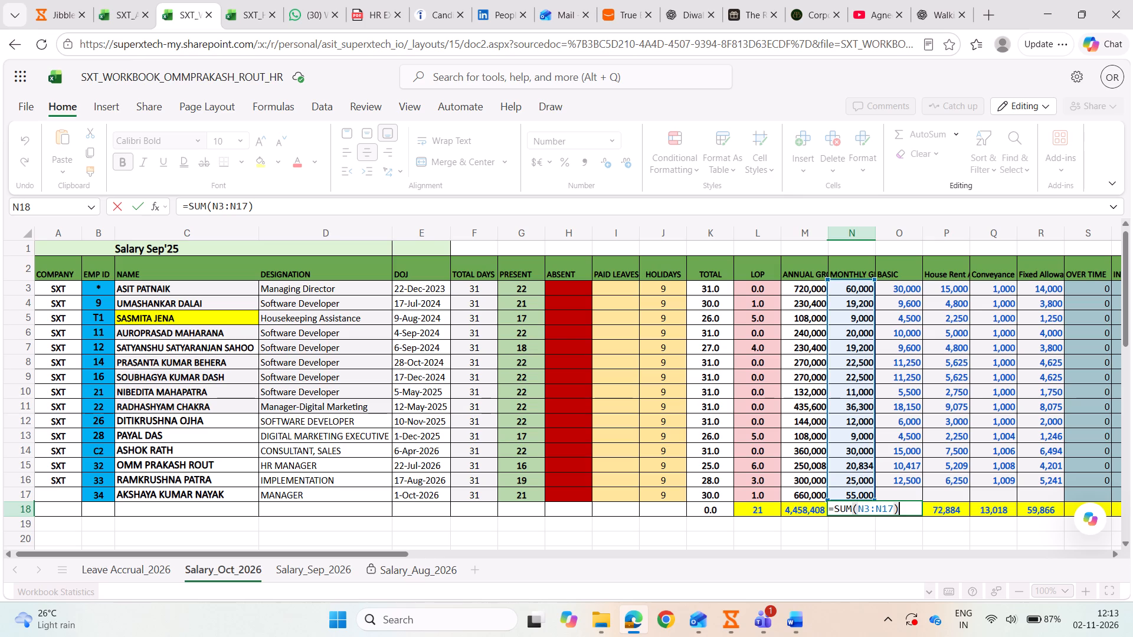
key("Return")
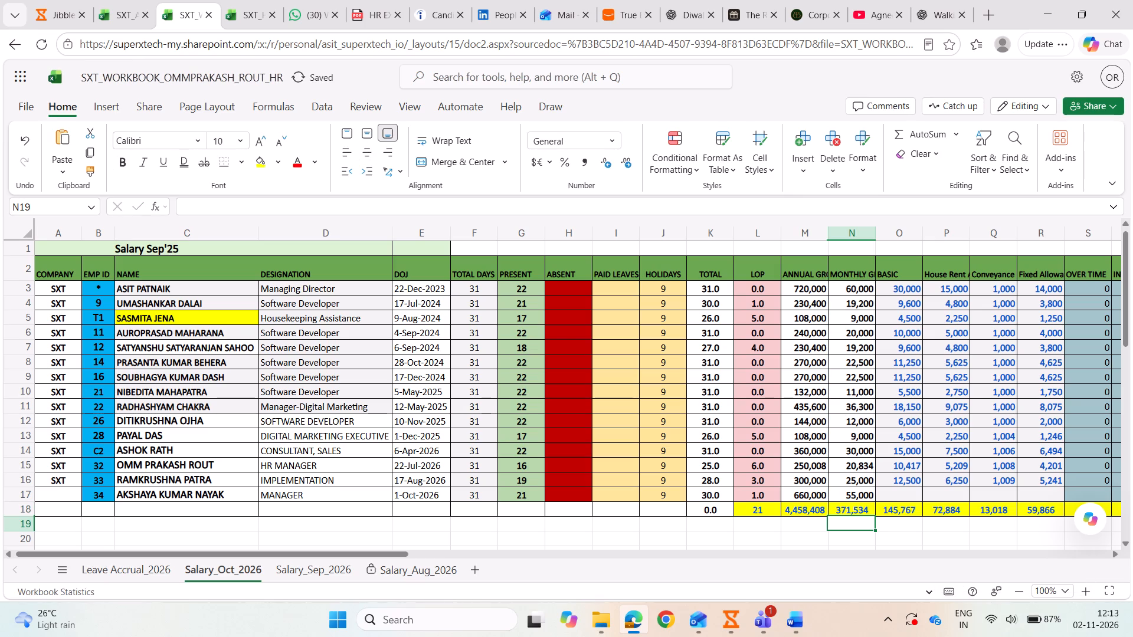
Check the range used by the annual gross total formula in M18.
double_click(810, 510)
left_click(856, 322)
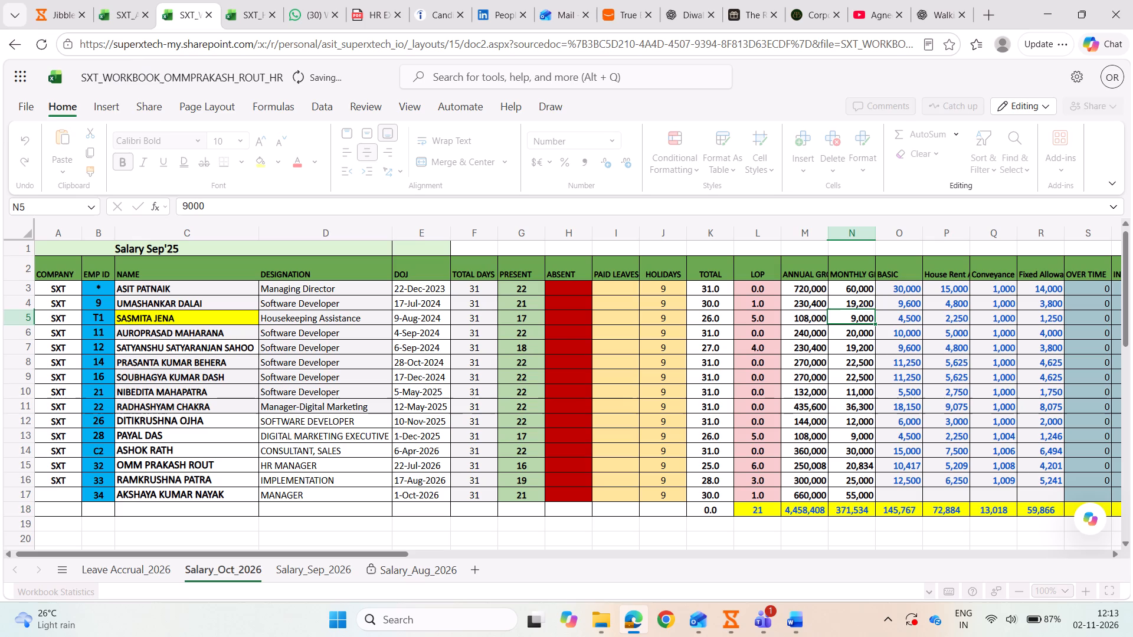
double_click(812, 517)
double_click(817, 509)
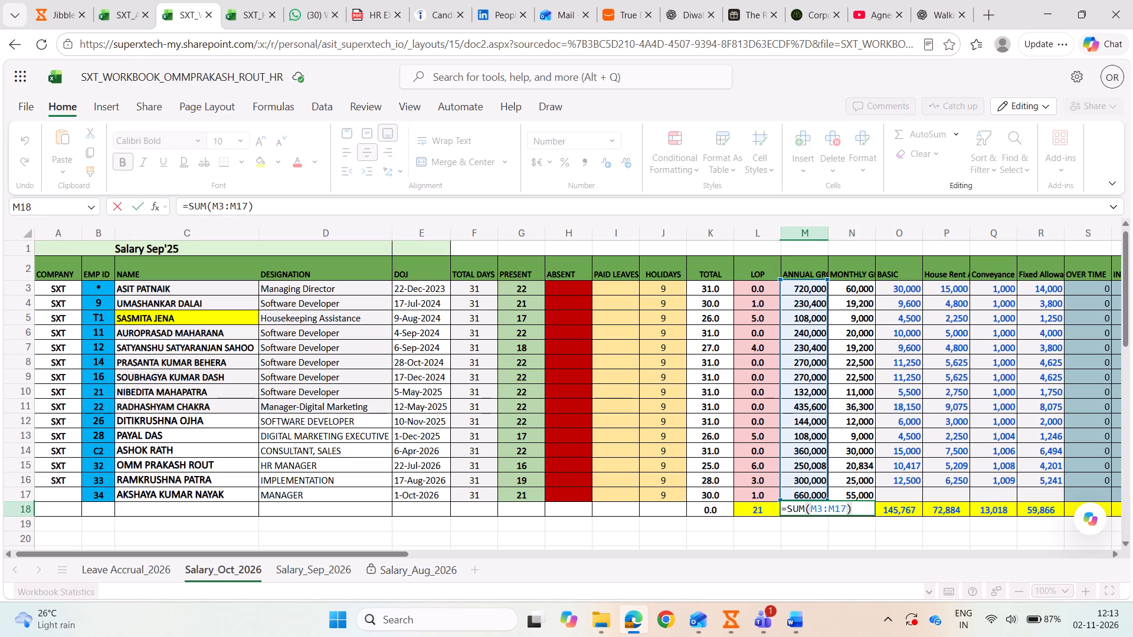
left_click(870, 534)
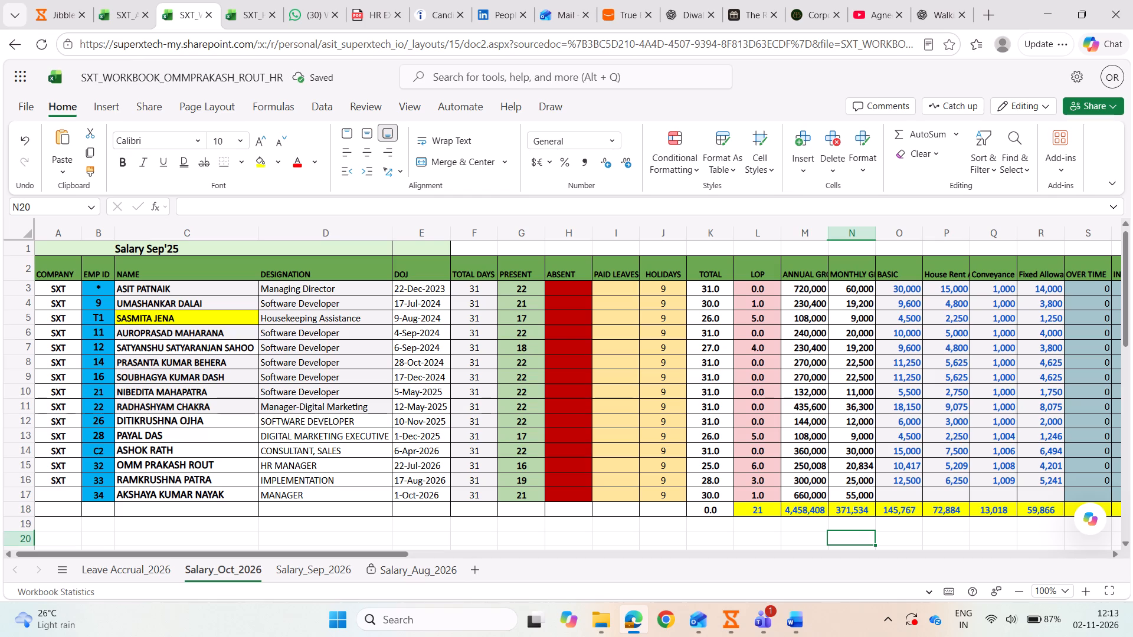
Extend the OVER TIME formula from S16 down to the last employee in S17.
left_click_drag(399, 551, 615, 565)
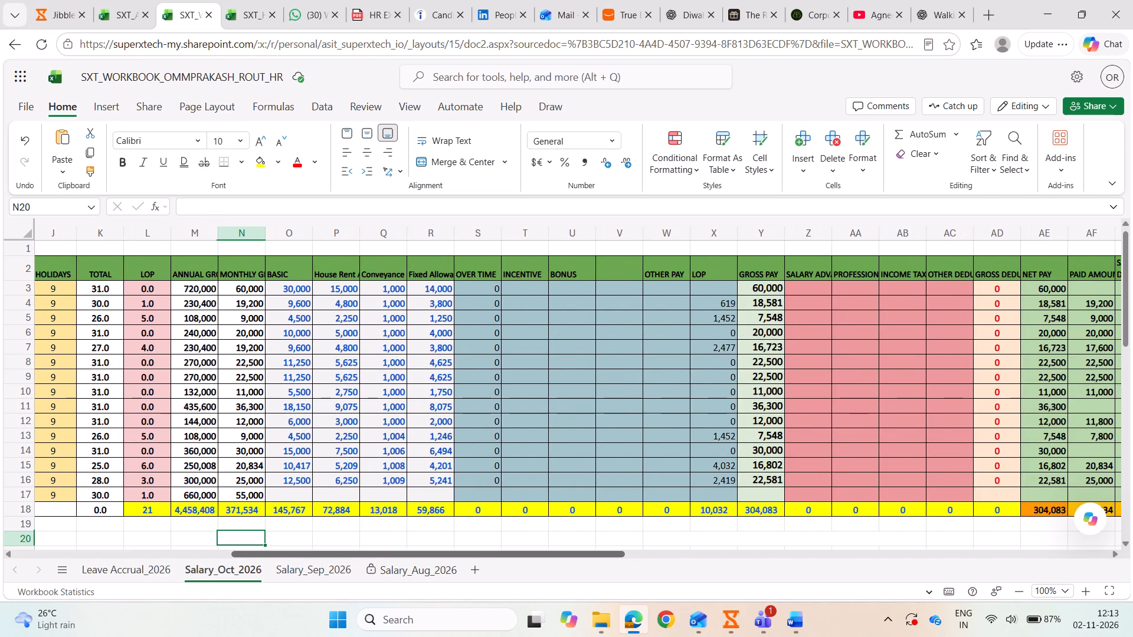
left_click(494, 477)
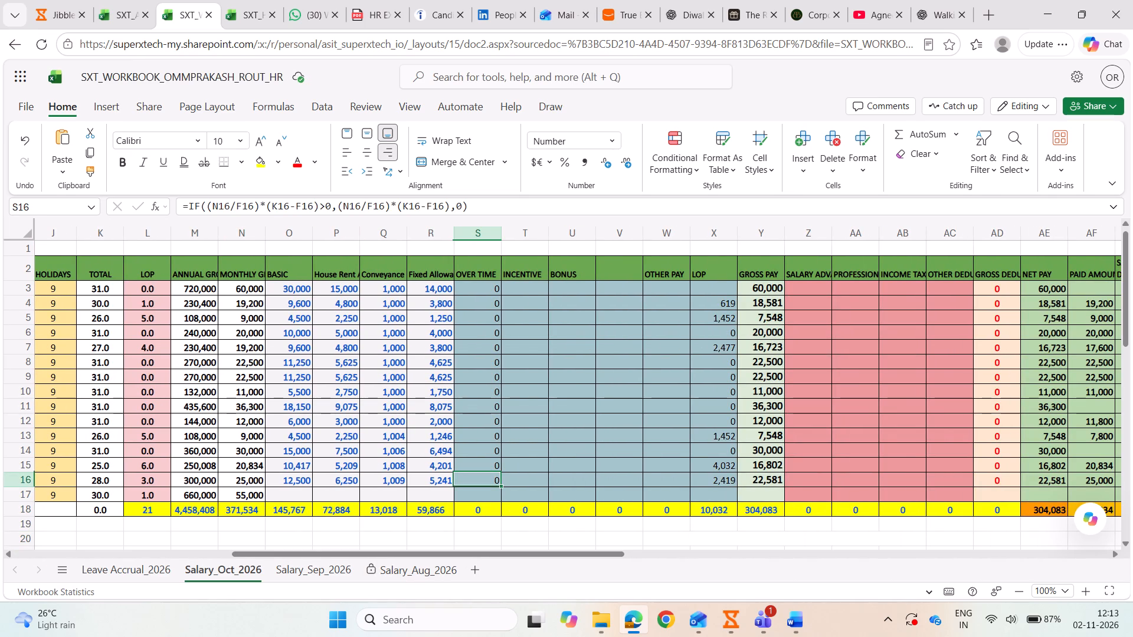
left_click(501, 487)
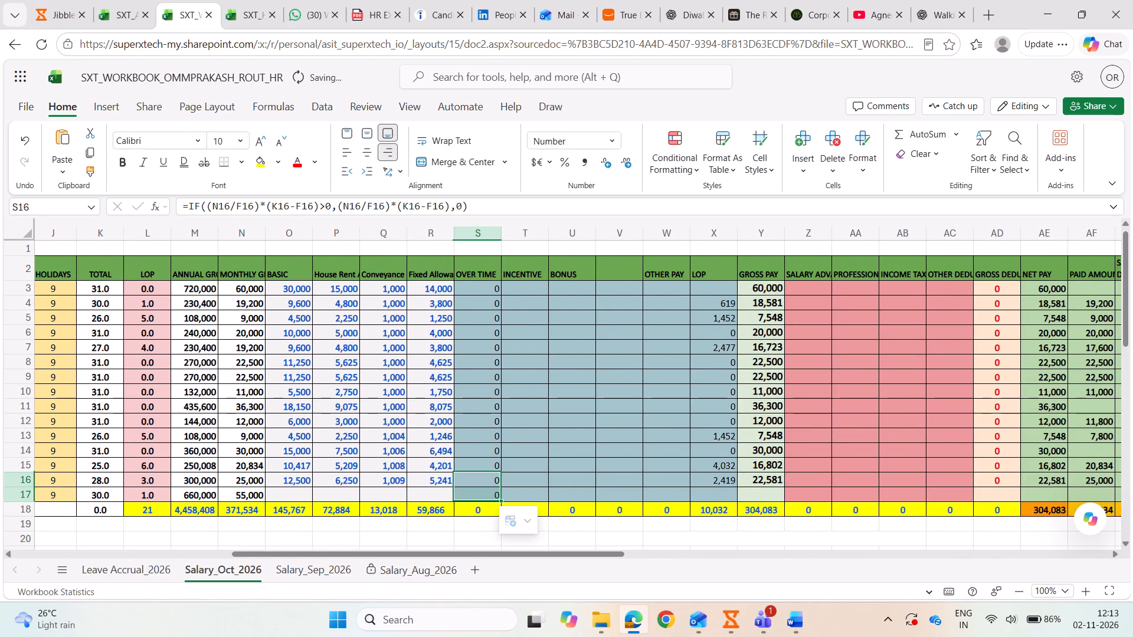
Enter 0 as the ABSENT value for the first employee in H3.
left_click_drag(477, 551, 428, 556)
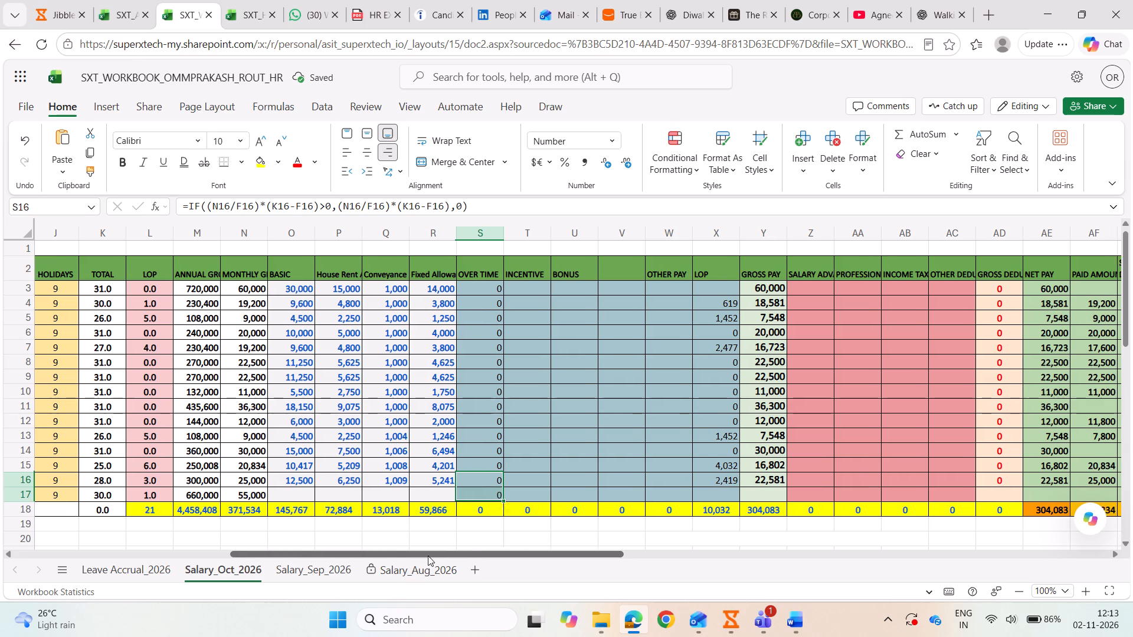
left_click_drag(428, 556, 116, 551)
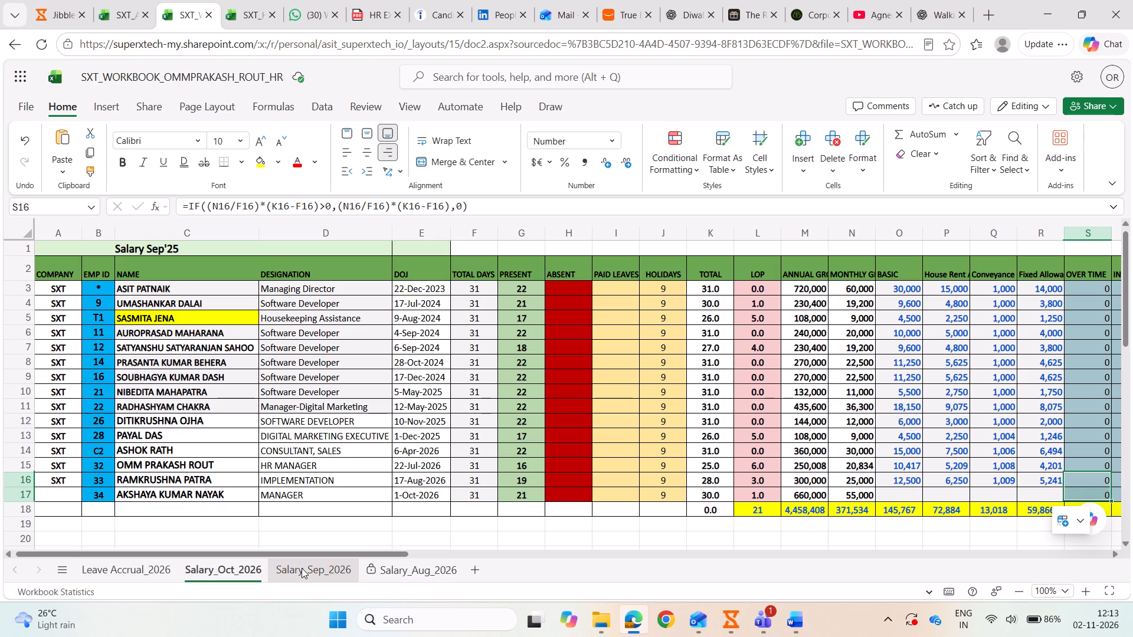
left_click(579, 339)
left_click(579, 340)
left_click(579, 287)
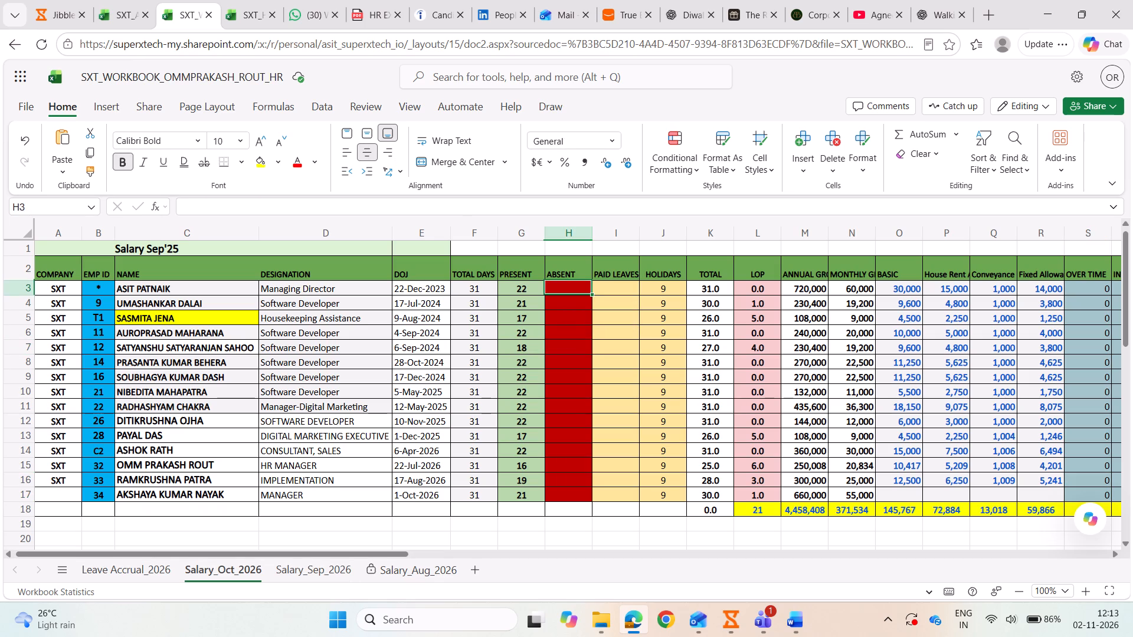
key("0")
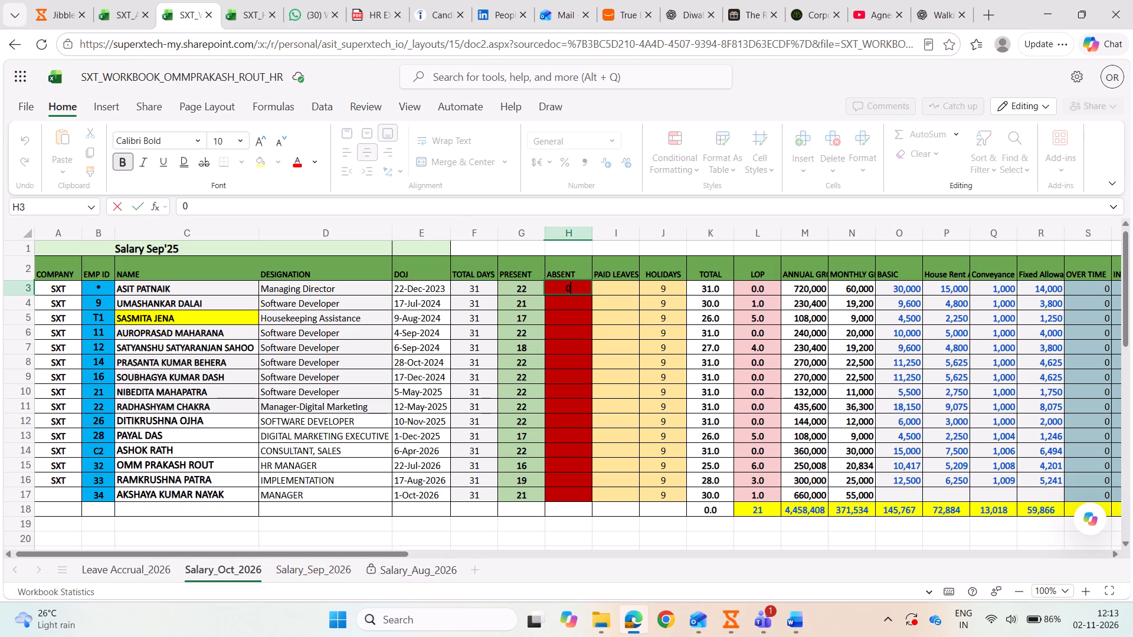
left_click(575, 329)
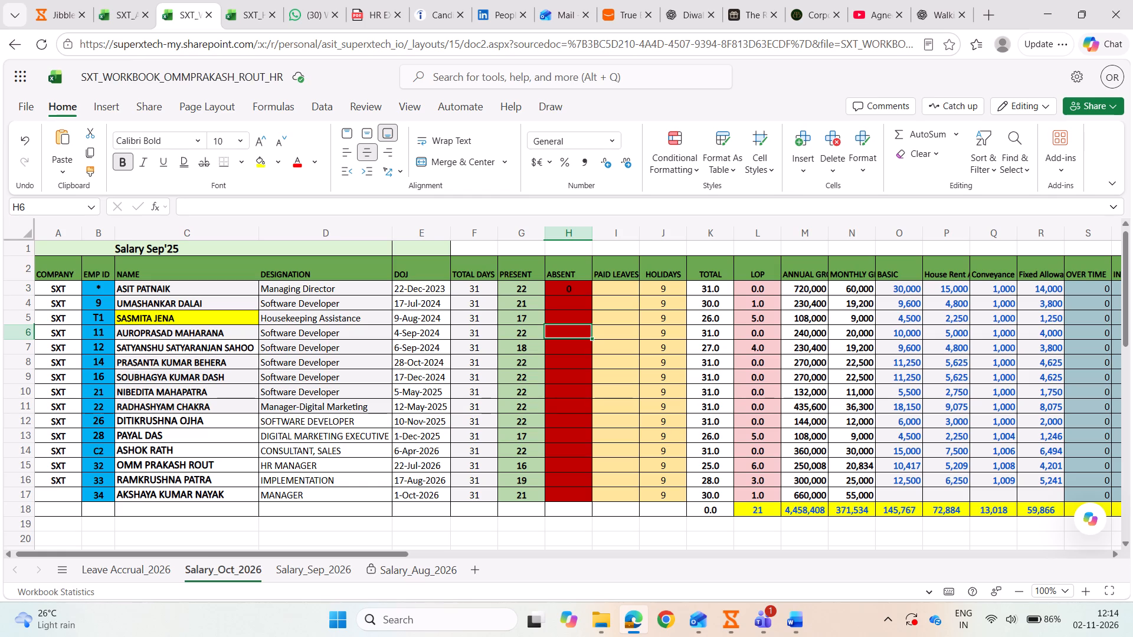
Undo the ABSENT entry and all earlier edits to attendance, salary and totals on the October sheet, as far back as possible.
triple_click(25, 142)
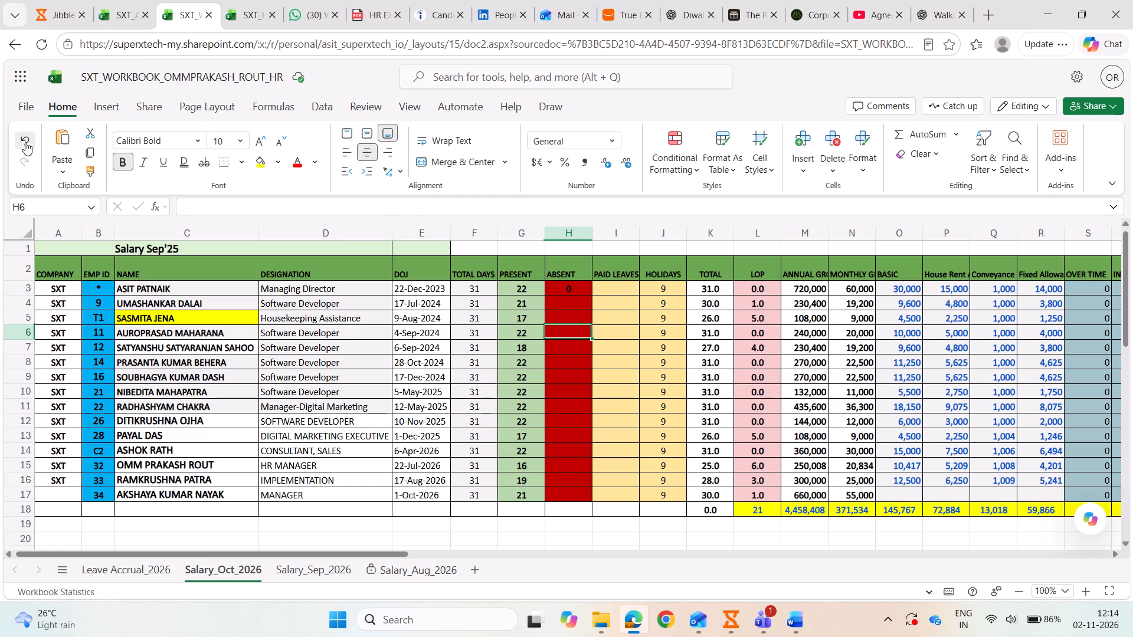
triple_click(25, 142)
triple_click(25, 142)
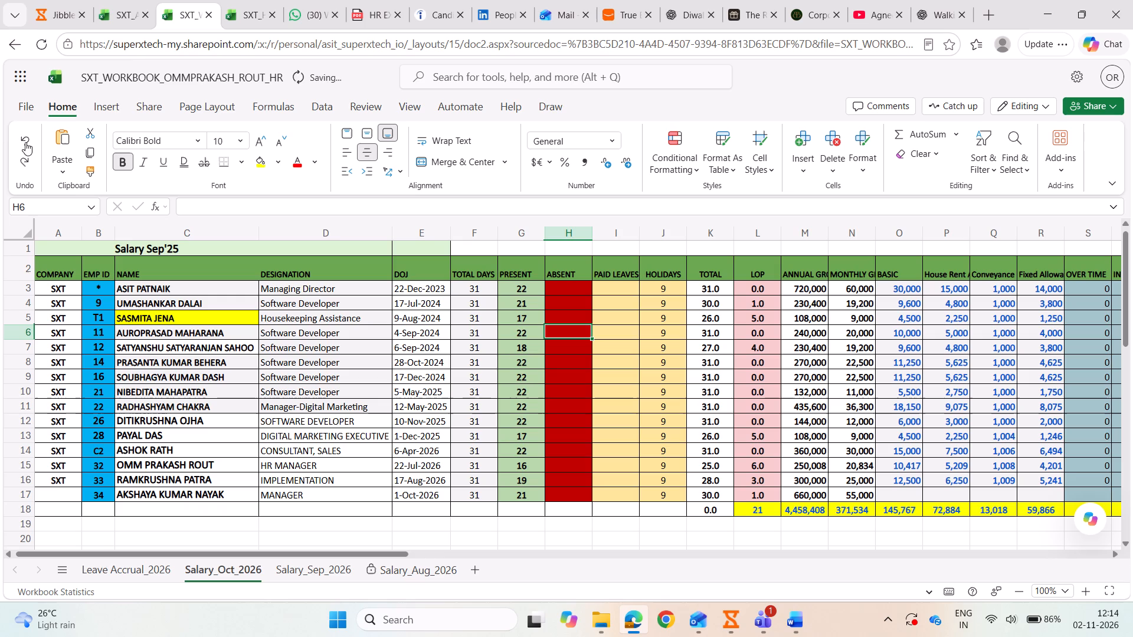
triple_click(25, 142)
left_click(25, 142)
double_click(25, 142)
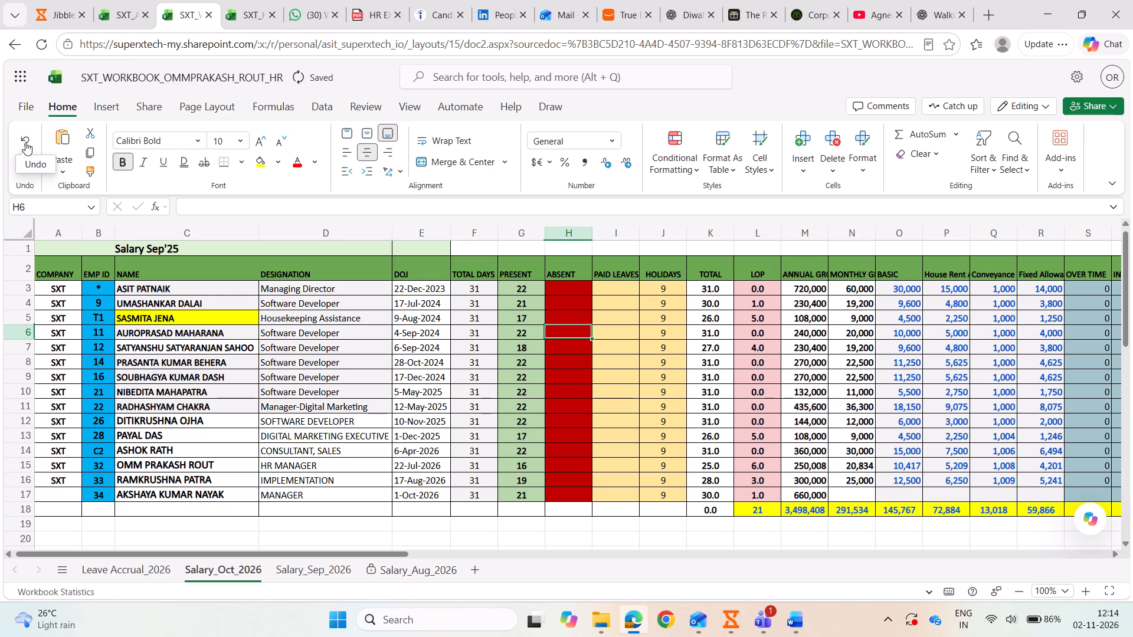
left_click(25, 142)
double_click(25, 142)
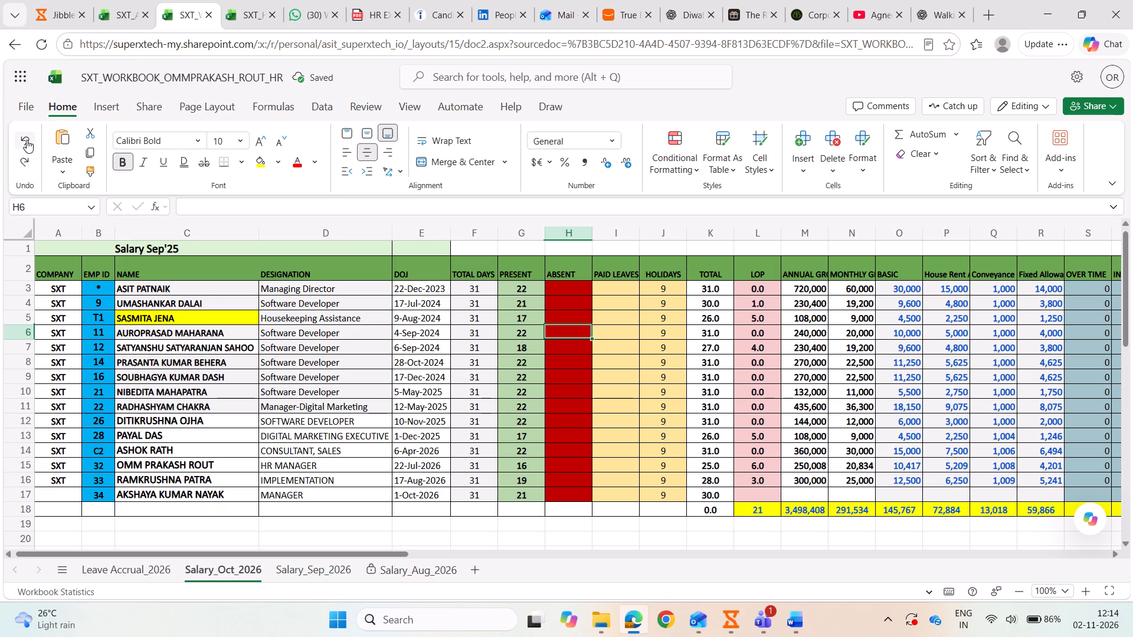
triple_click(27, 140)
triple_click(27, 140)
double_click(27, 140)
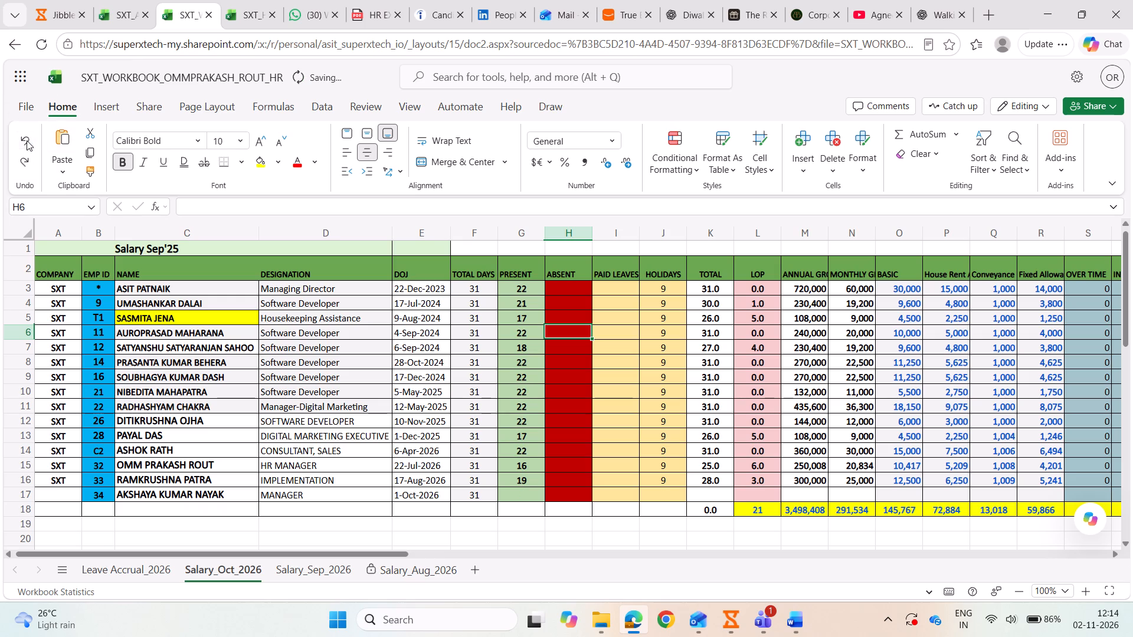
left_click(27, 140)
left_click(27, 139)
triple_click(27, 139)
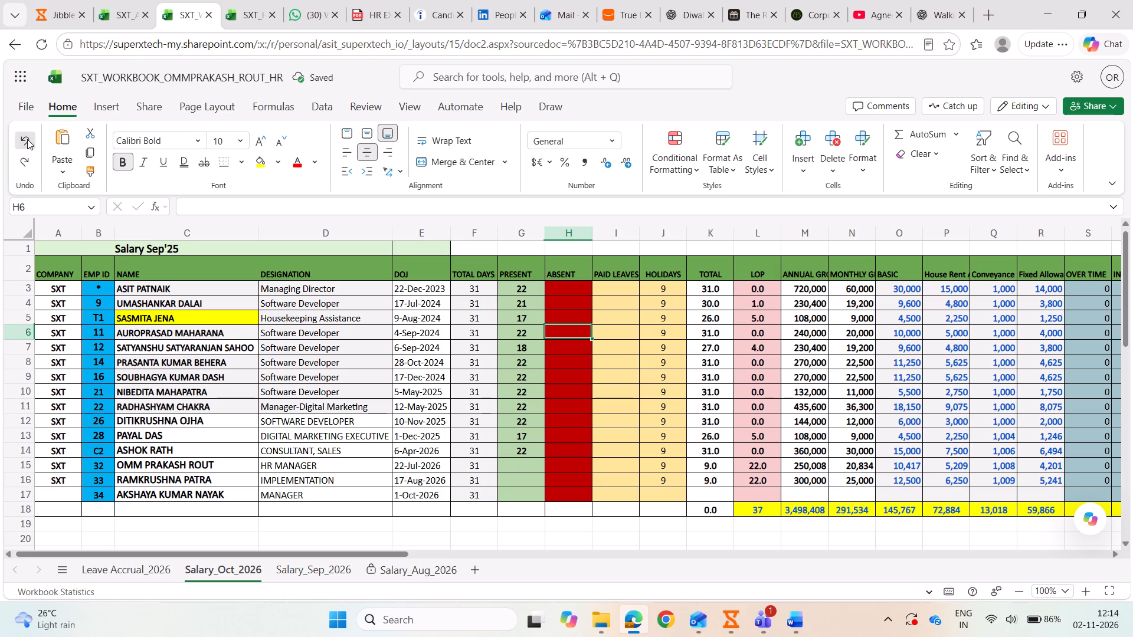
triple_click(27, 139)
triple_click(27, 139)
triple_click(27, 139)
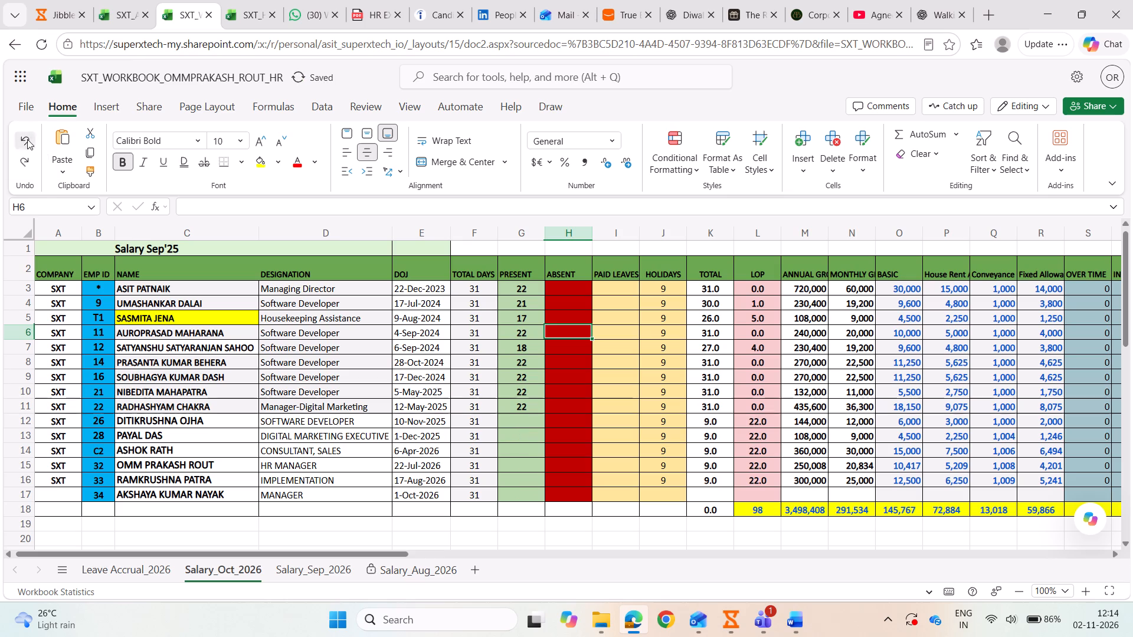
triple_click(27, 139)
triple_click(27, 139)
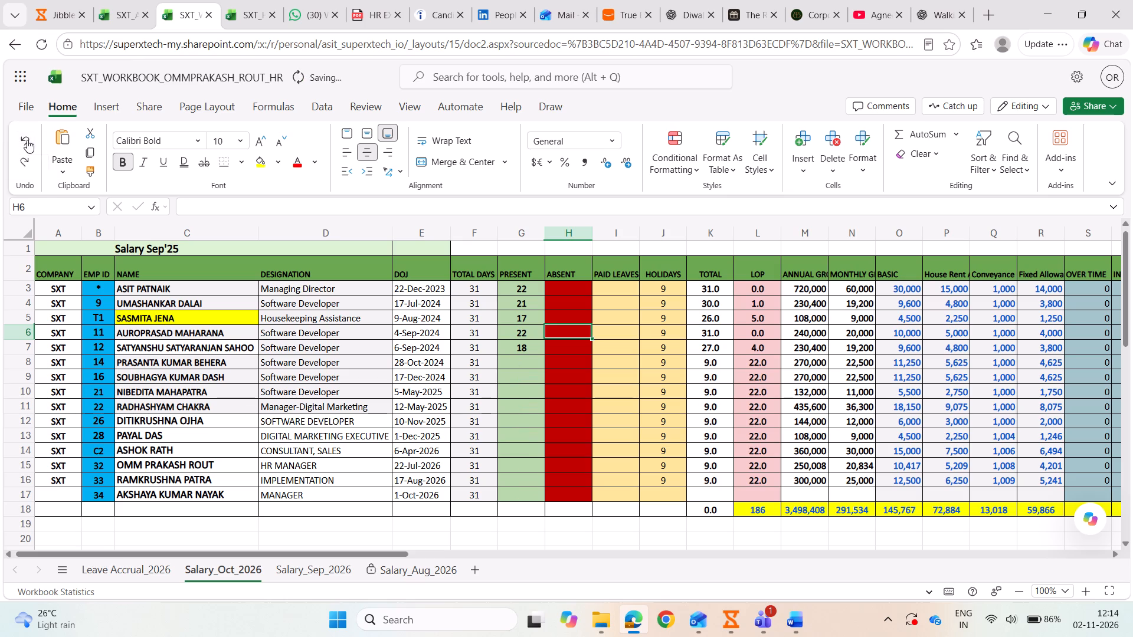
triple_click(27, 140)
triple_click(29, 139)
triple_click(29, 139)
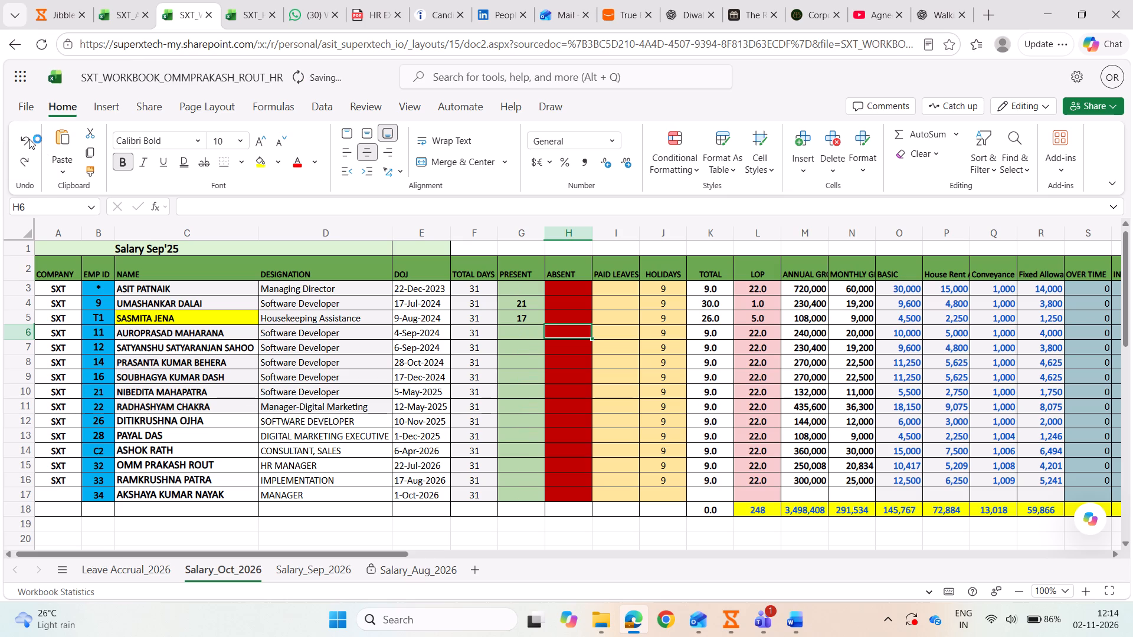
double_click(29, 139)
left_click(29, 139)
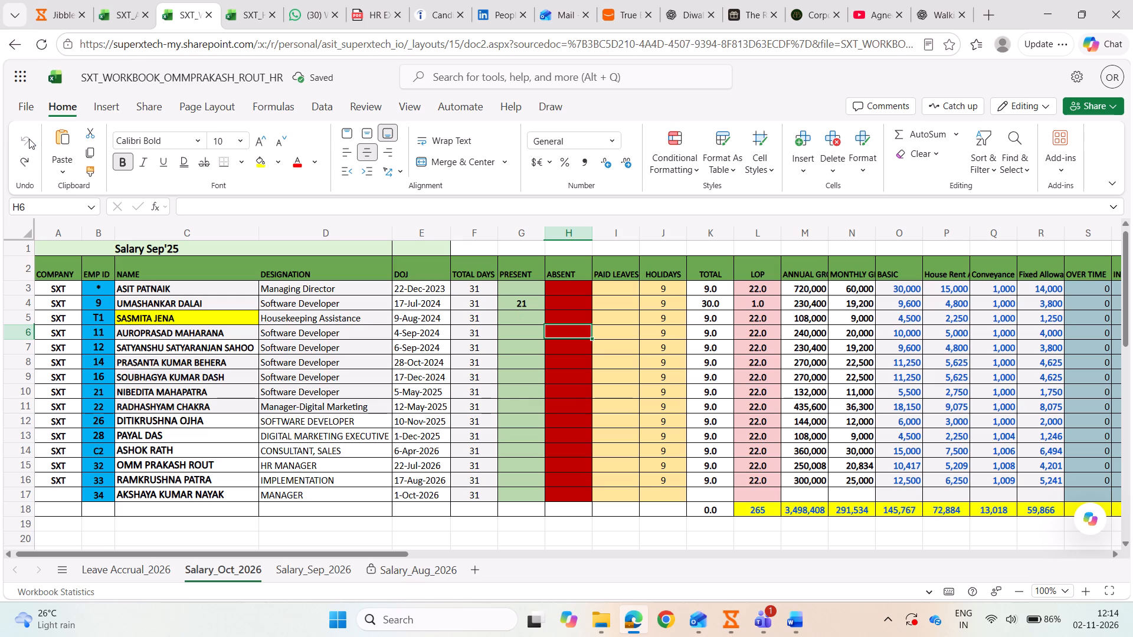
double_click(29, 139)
Clear the contents of the entire Salary_Oct_2026 sheet.
left_click(525, 306)
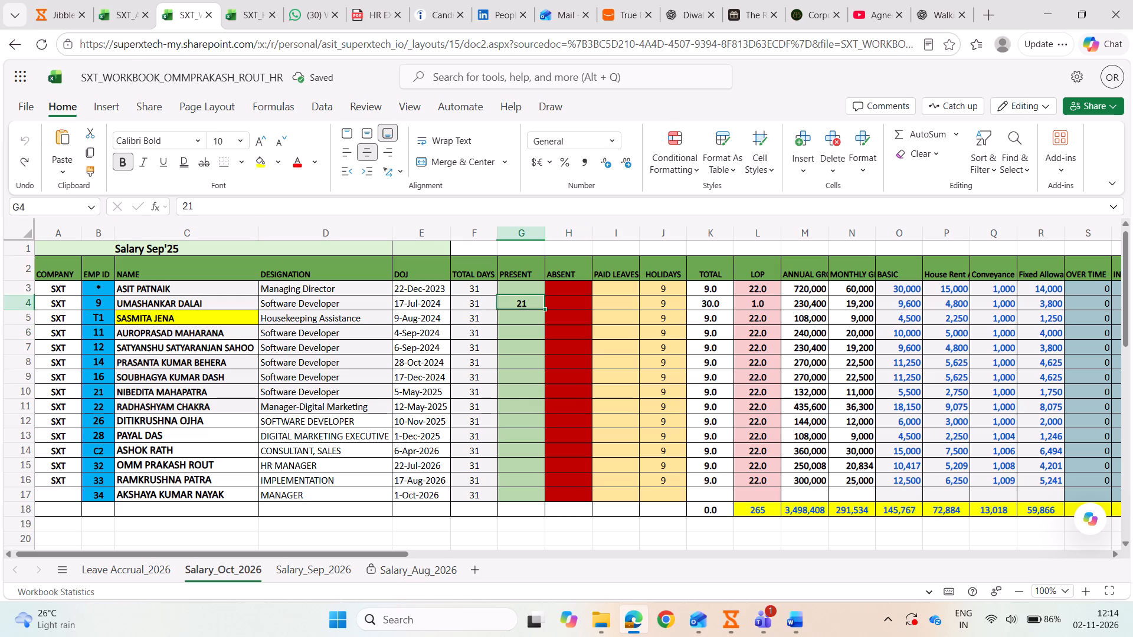
left_click(27, 230)
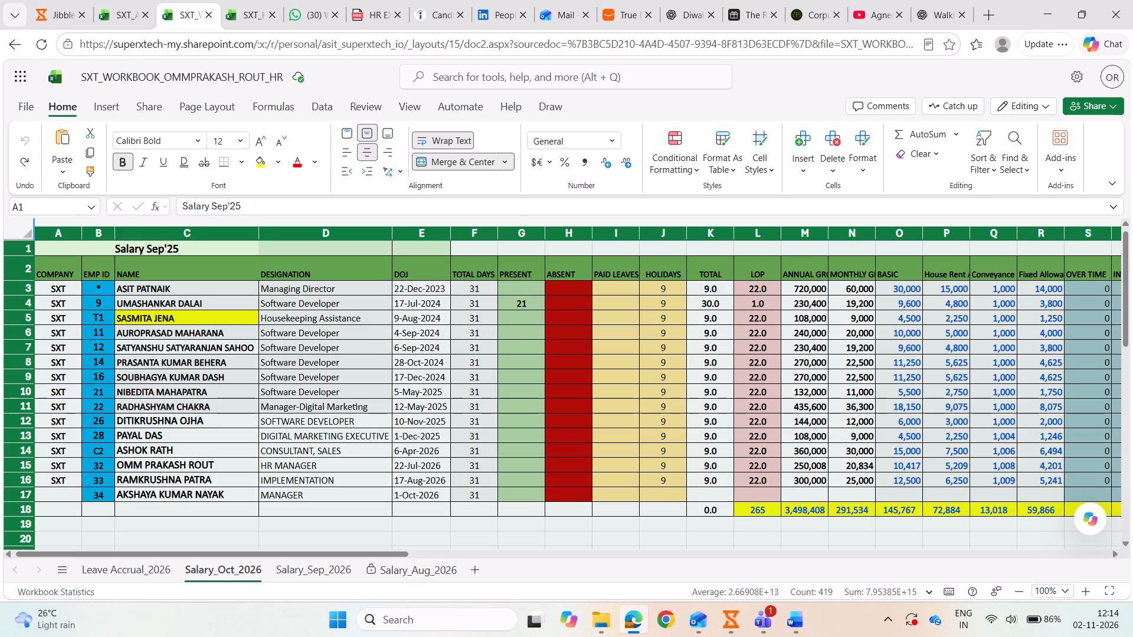
key("Delete")
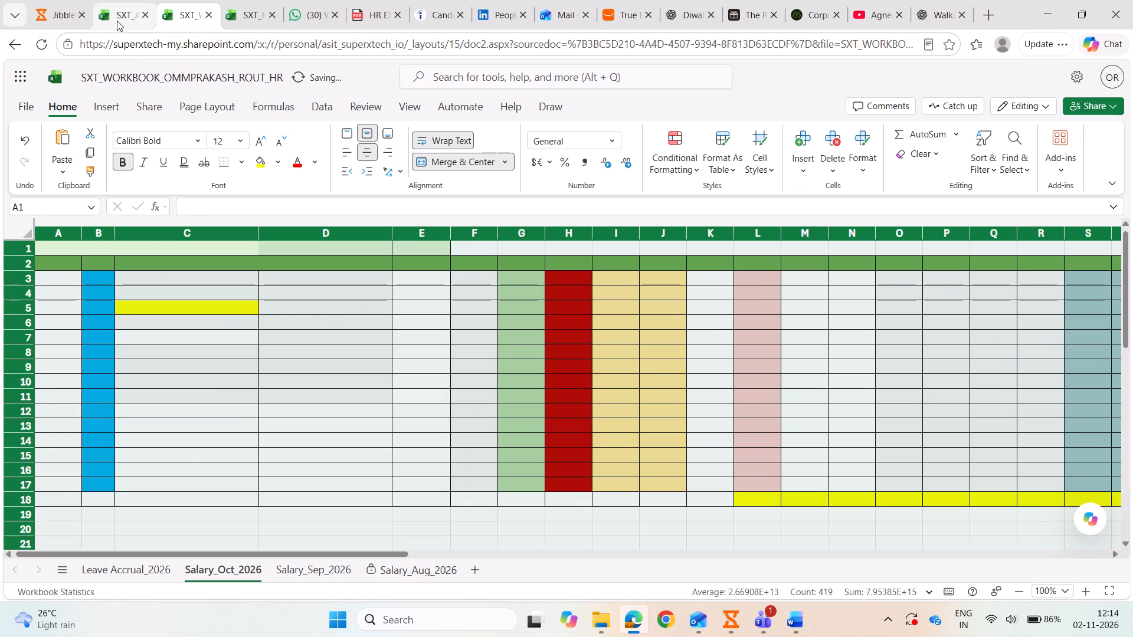
Copy the entire Salary_Sep_2026 sheet and paste it into Salary_Oct_2026 starting at A1.
left_click(312, 573)
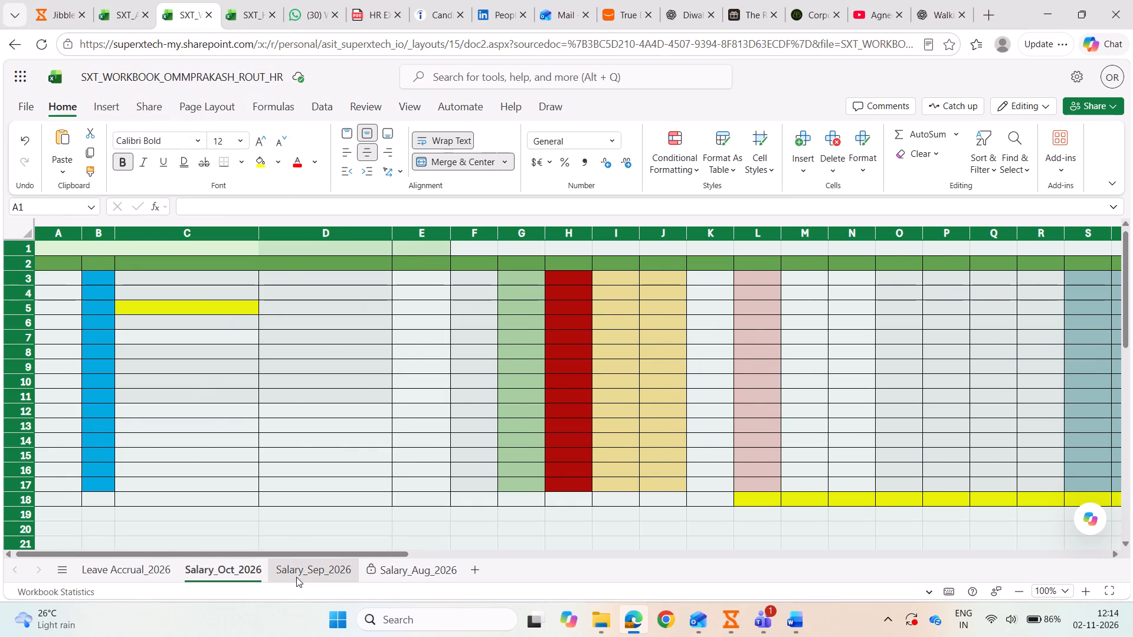
left_click(297, 576)
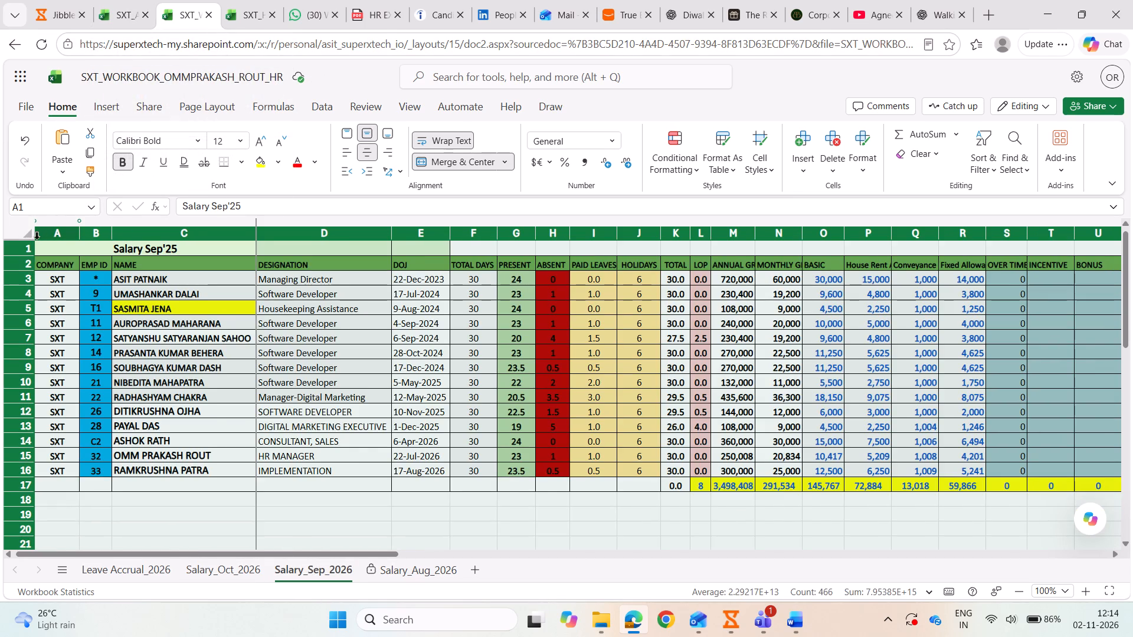
key("ctrl+c")
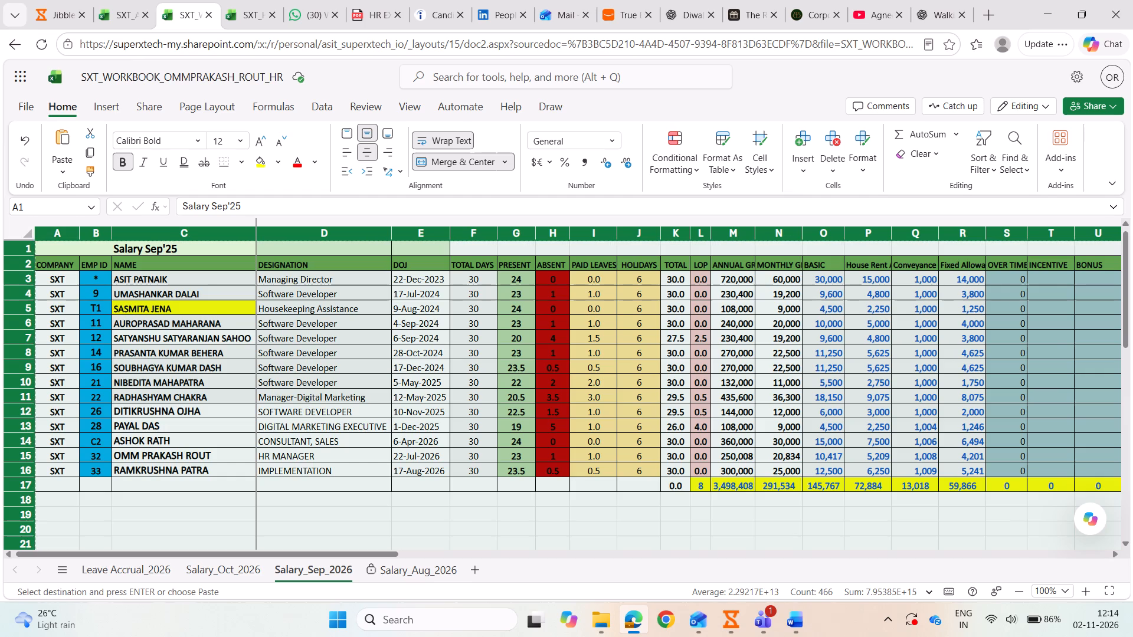
left_click(226, 568)
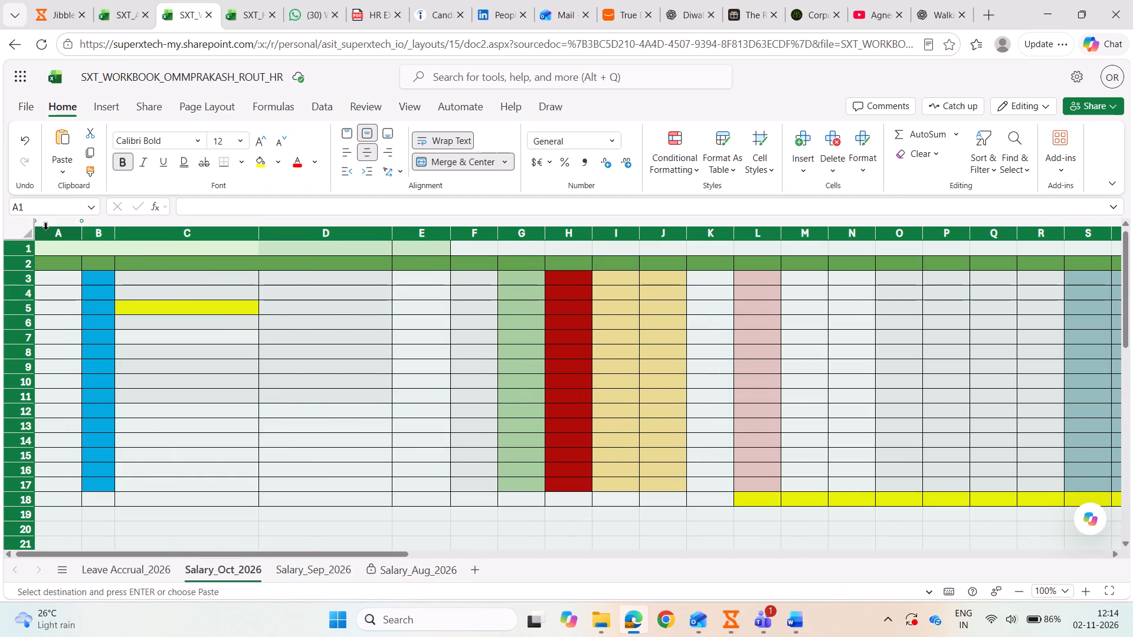
key("ctrl+v")
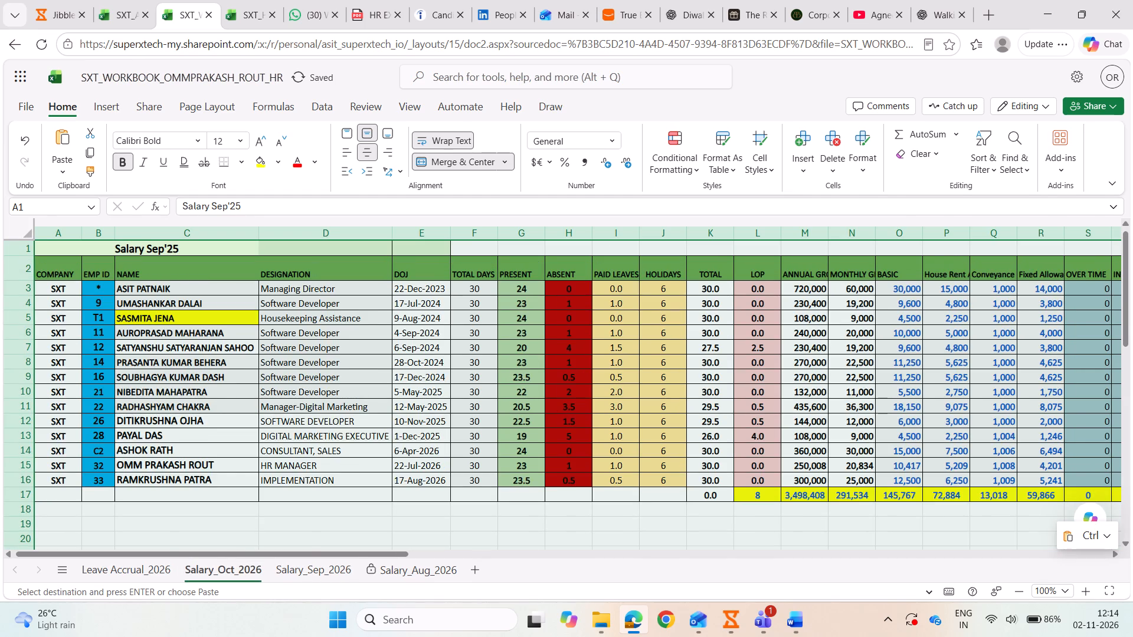
Insert a blank row 17 above the totals row on the October sheet.
left_click(491, 381)
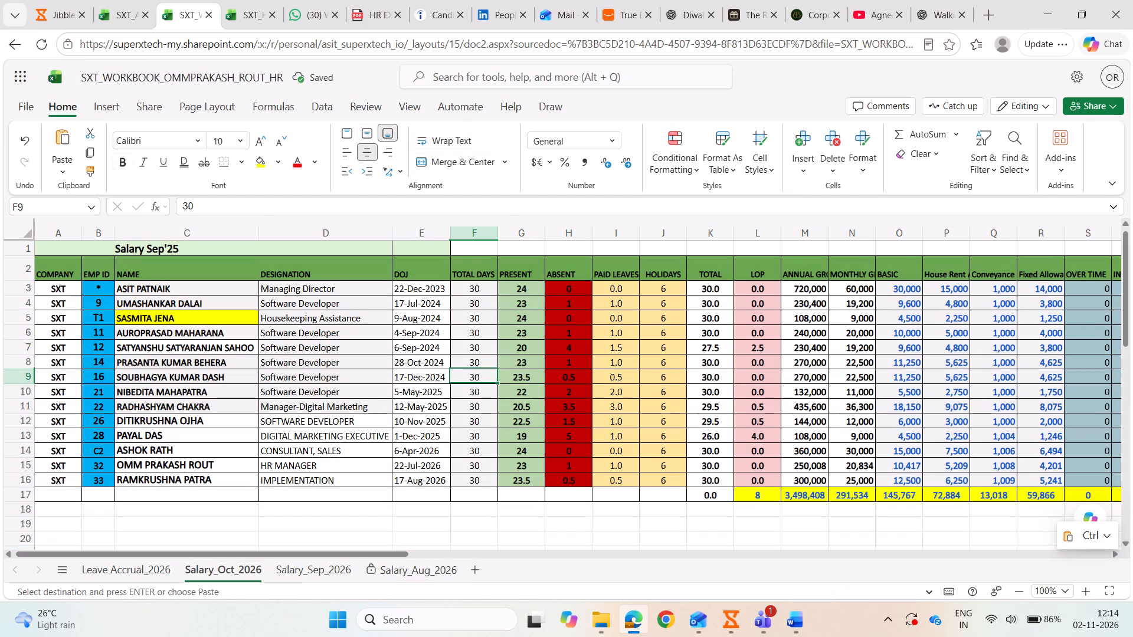
left_click(479, 291)
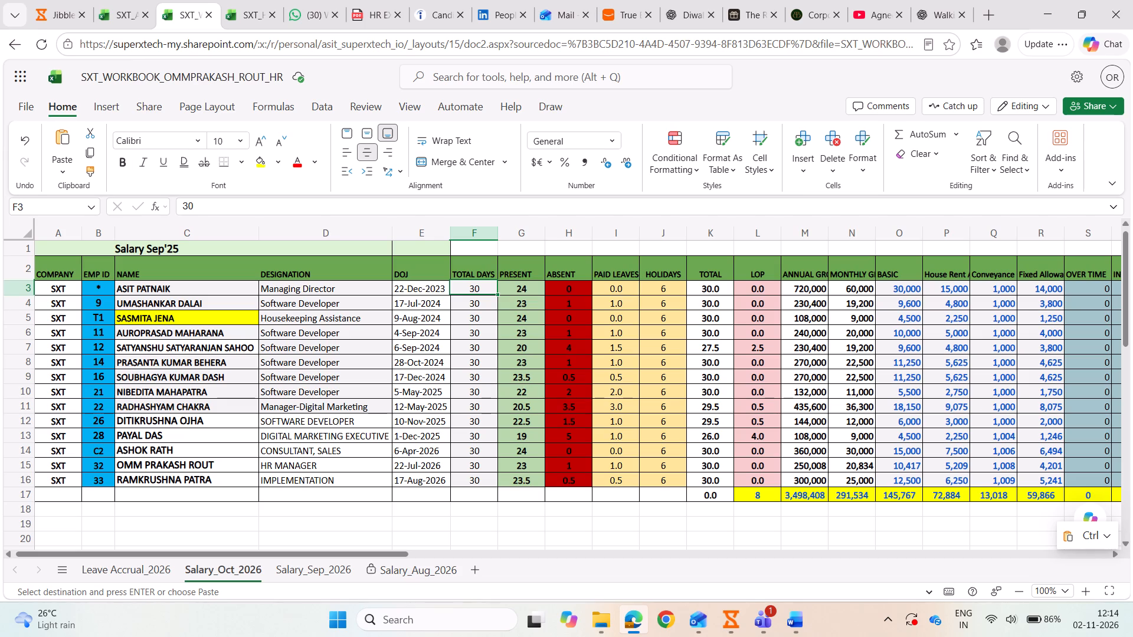
left_click(28, 492)
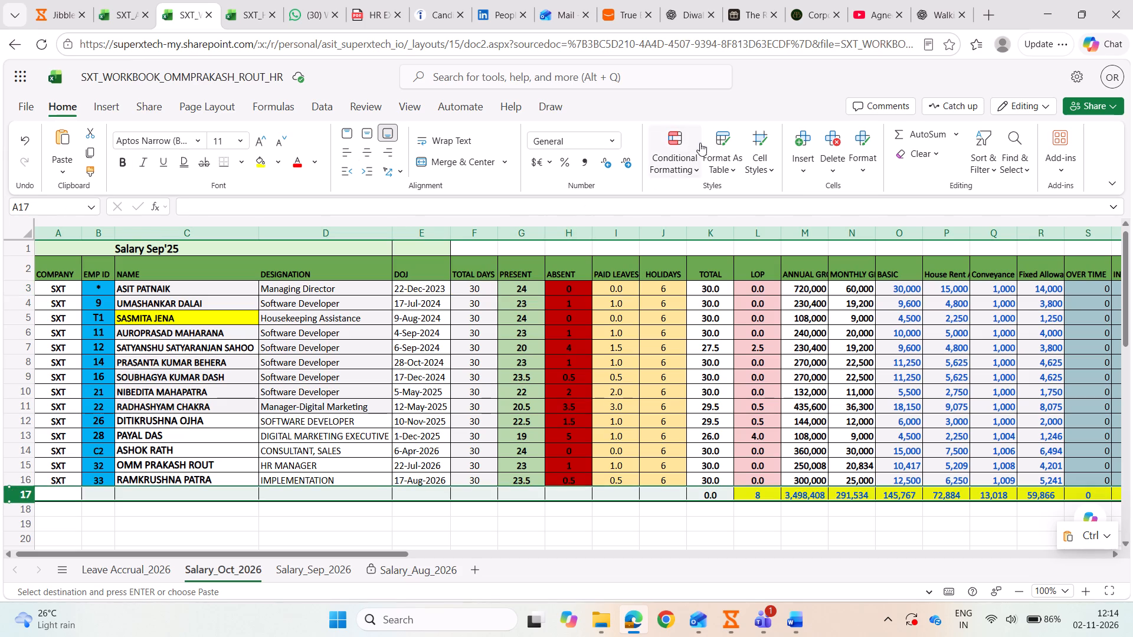
left_click(804, 138)
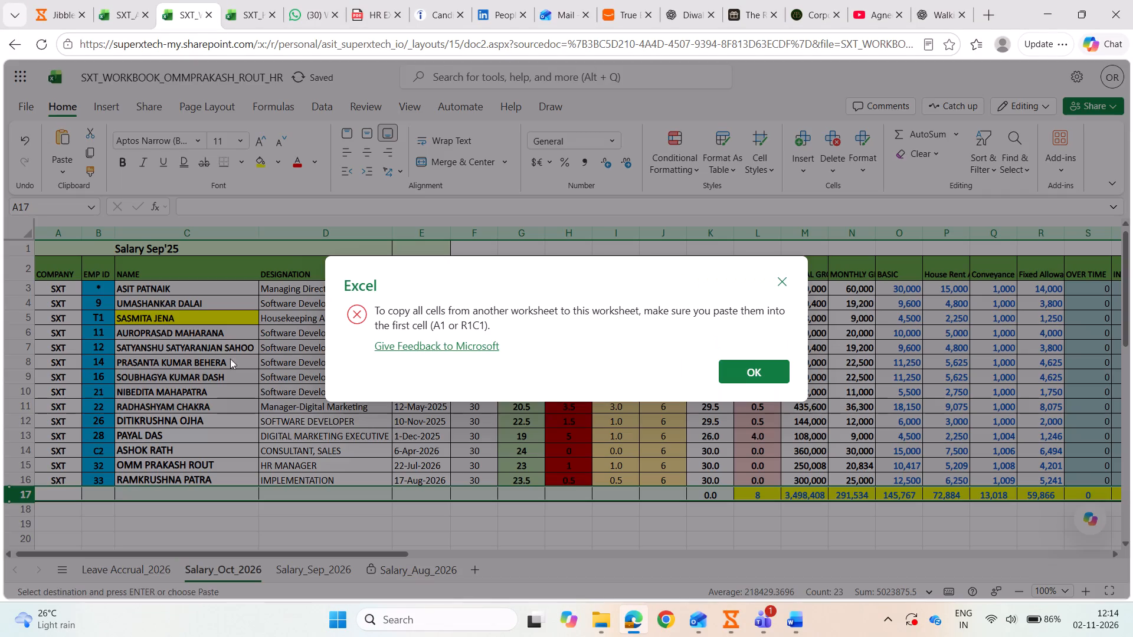
left_click(771, 366)
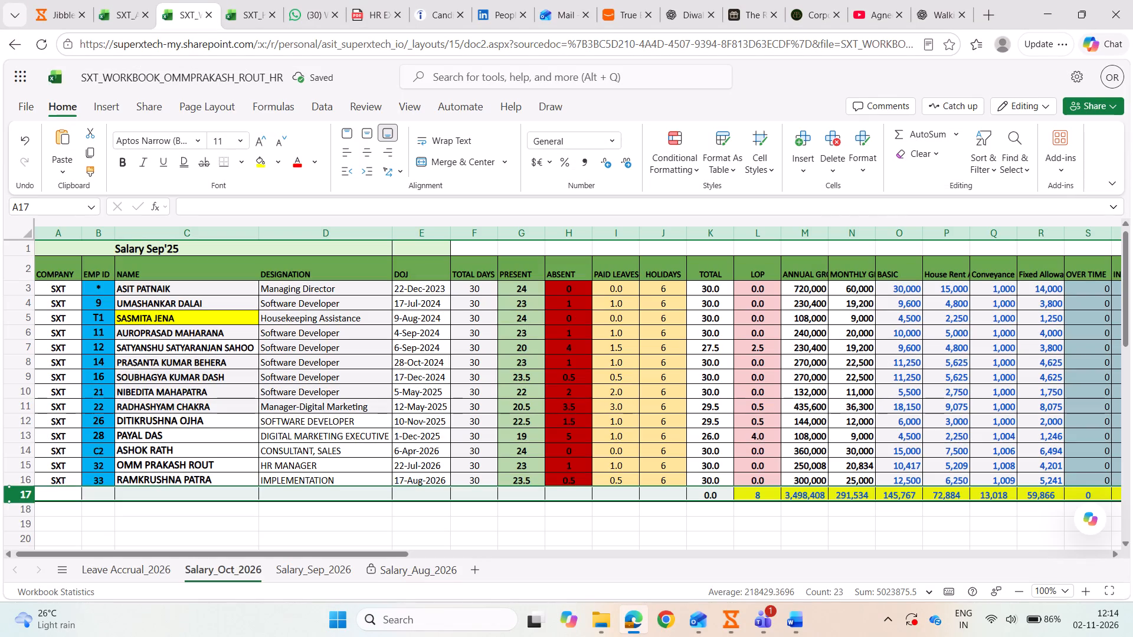
left_click(808, 140)
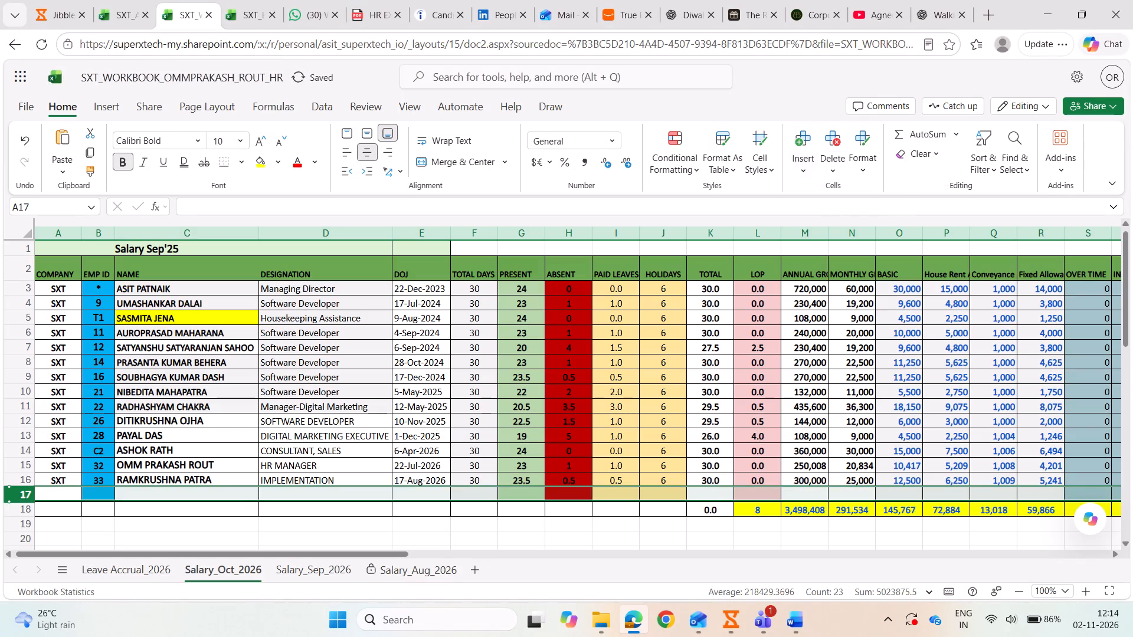
Enter the next employee ID, the new employee's name and the designation MANAGER in row 17.
double_click(105, 498)
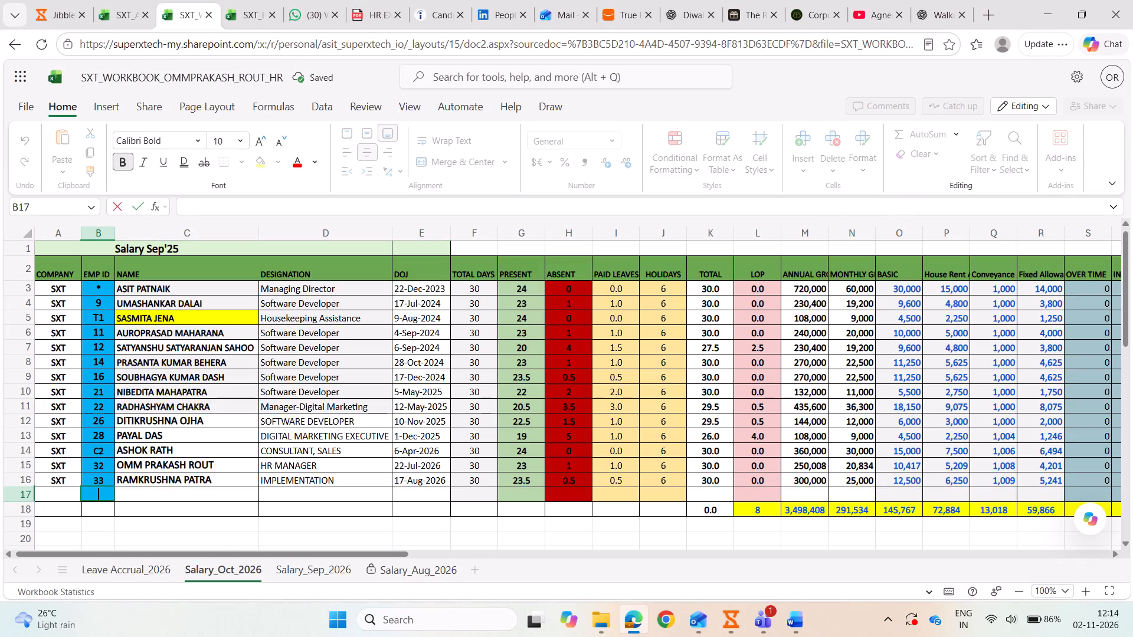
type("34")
double_click(161, 498)
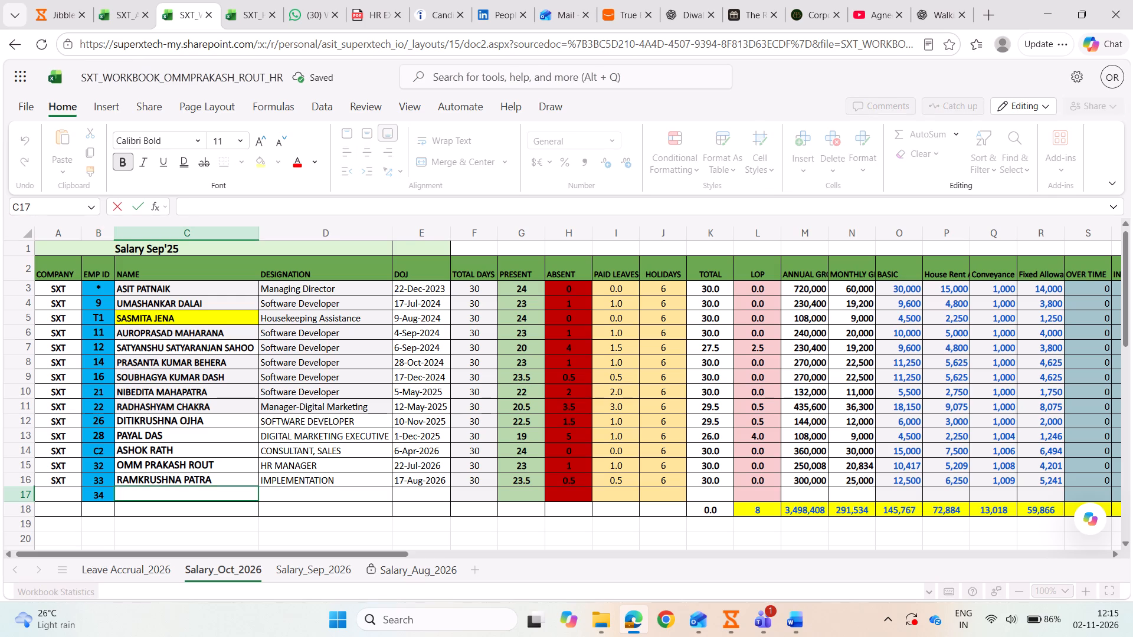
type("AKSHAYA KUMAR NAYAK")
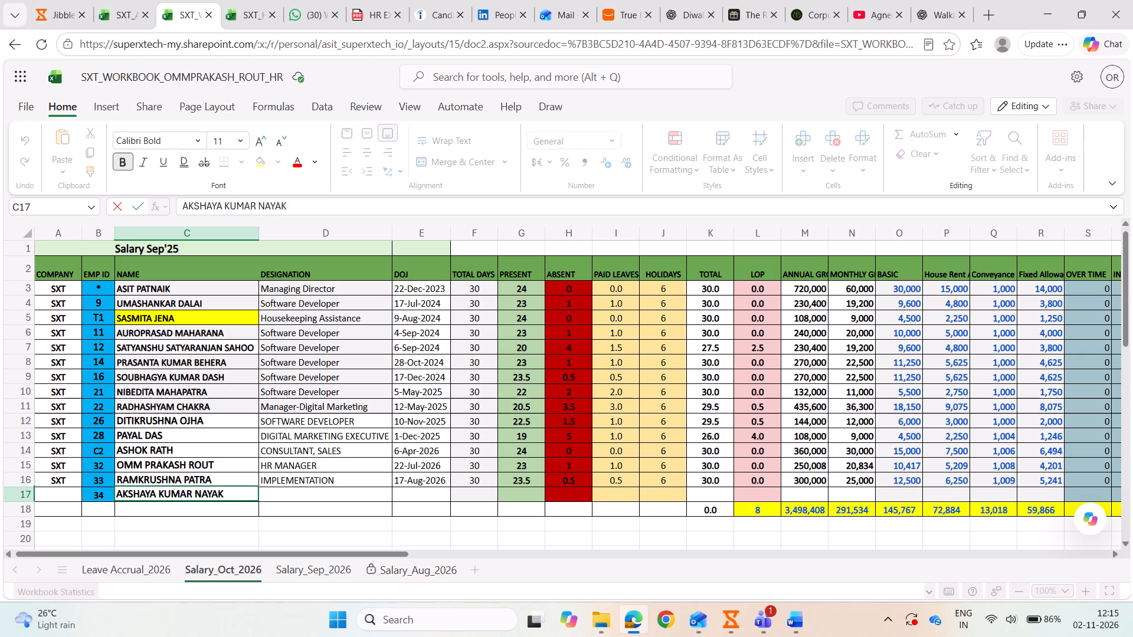
left_click(323, 498)
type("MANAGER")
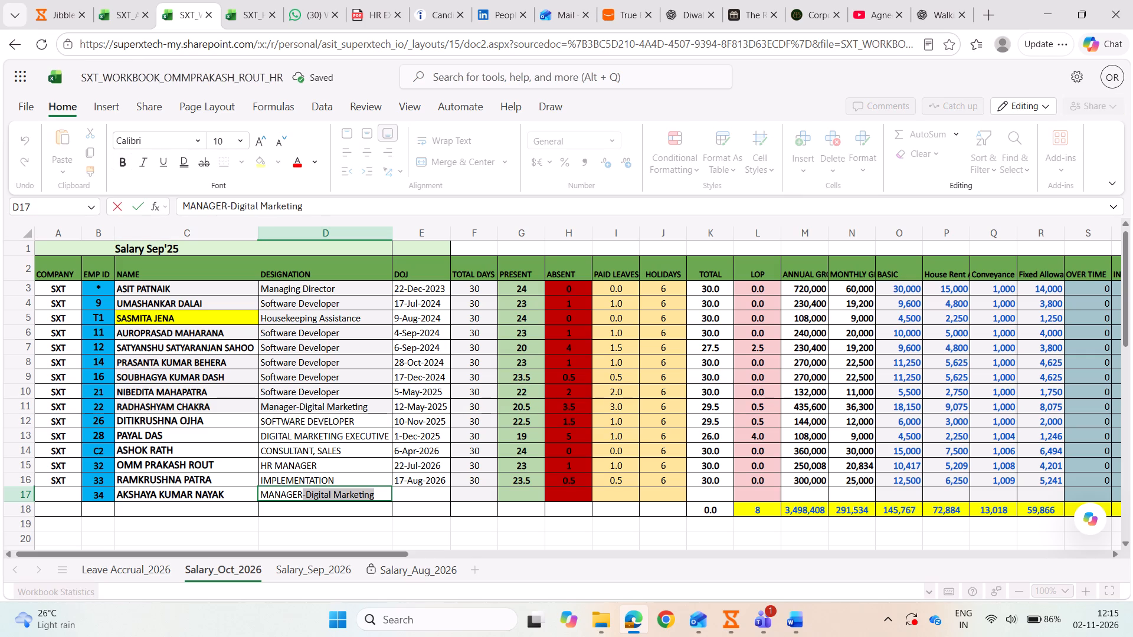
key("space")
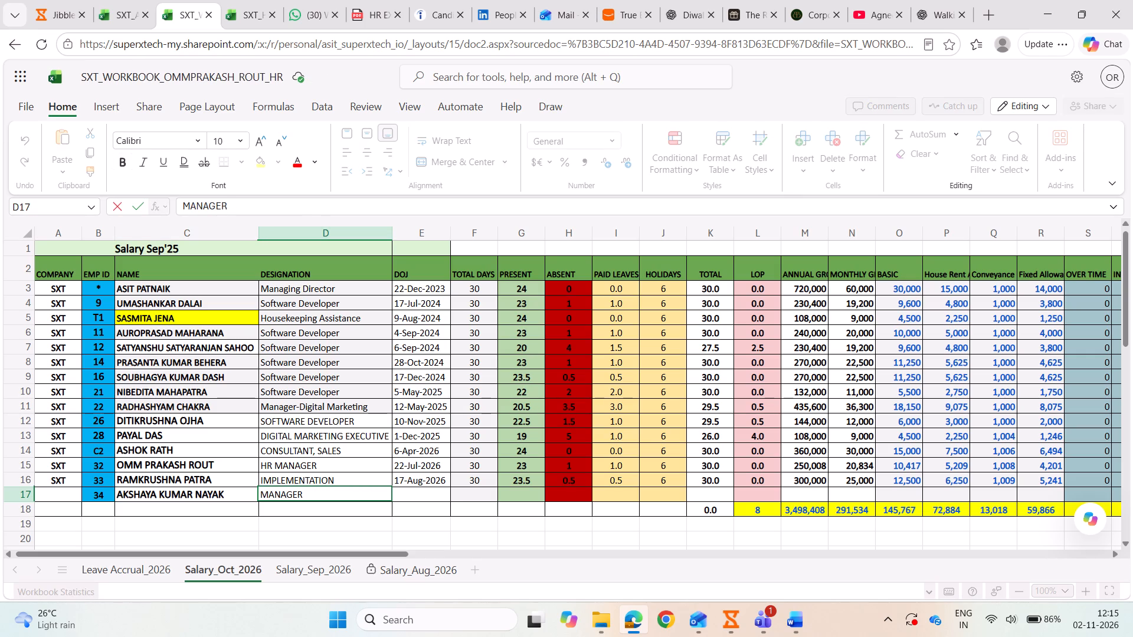
left_click(426, 495)
left_click(426, 496)
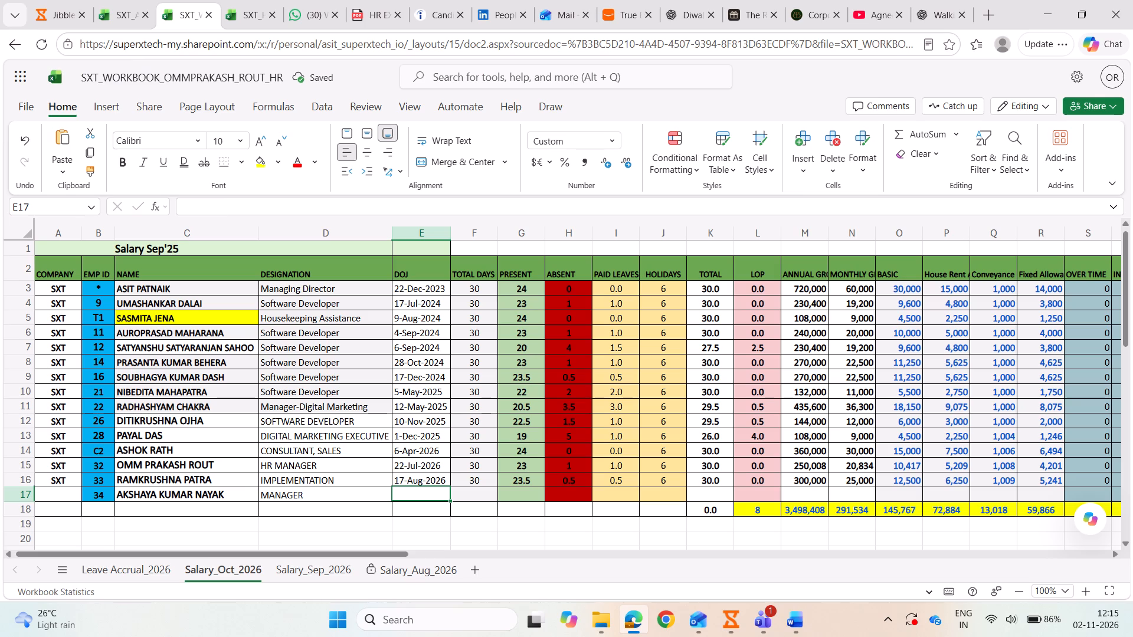
Set the new manager's date of joining in row 17 to 1-Oct-2026.
double_click(430, 497)
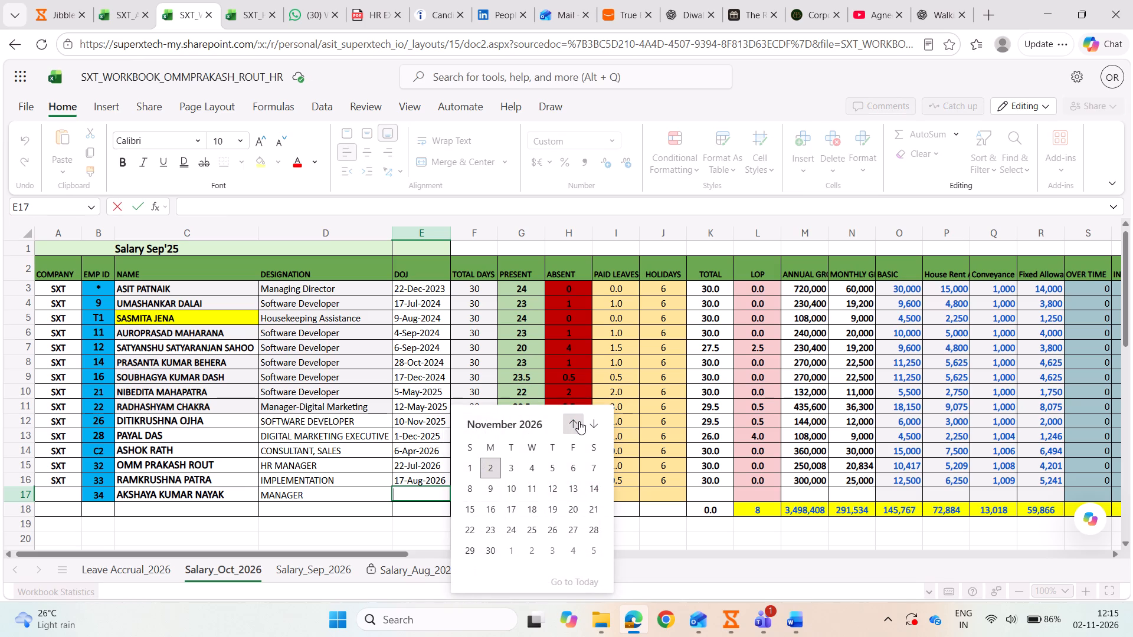
left_click(579, 421)
left_click(552, 467)
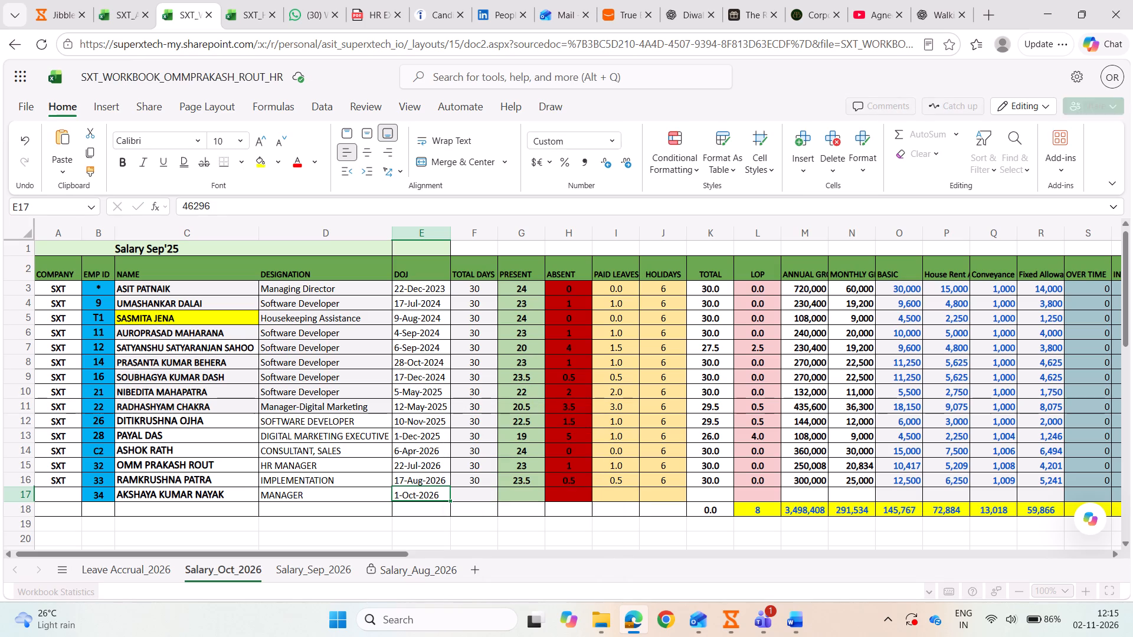
Set TOTAL DAYS to 31 for every employee by filling the value from row 3 through row 17.
left_click(474, 290)
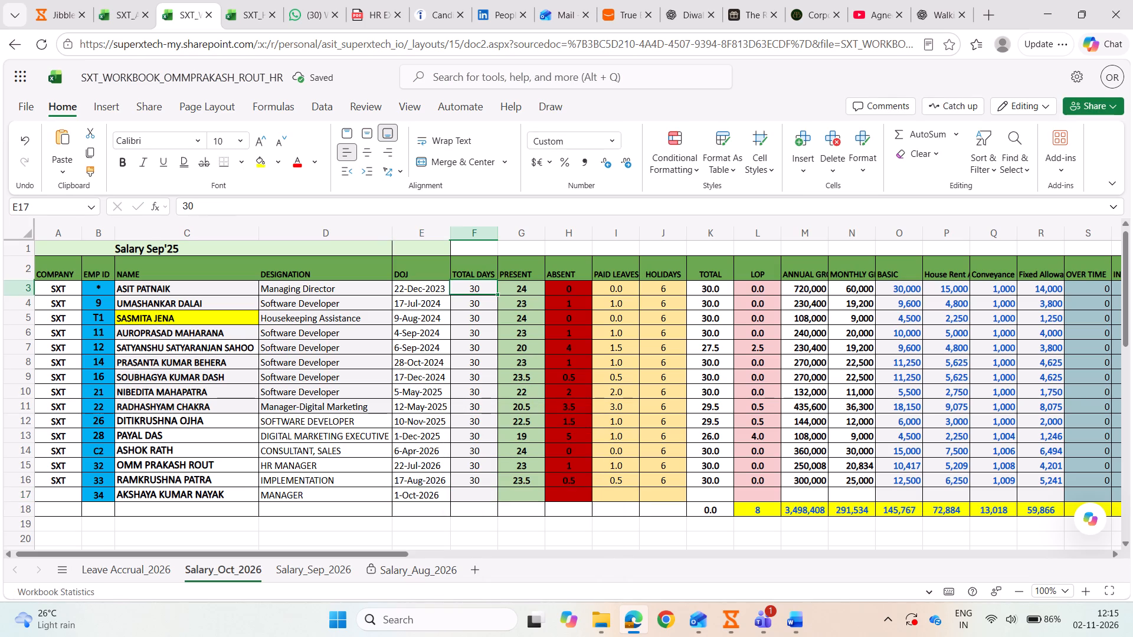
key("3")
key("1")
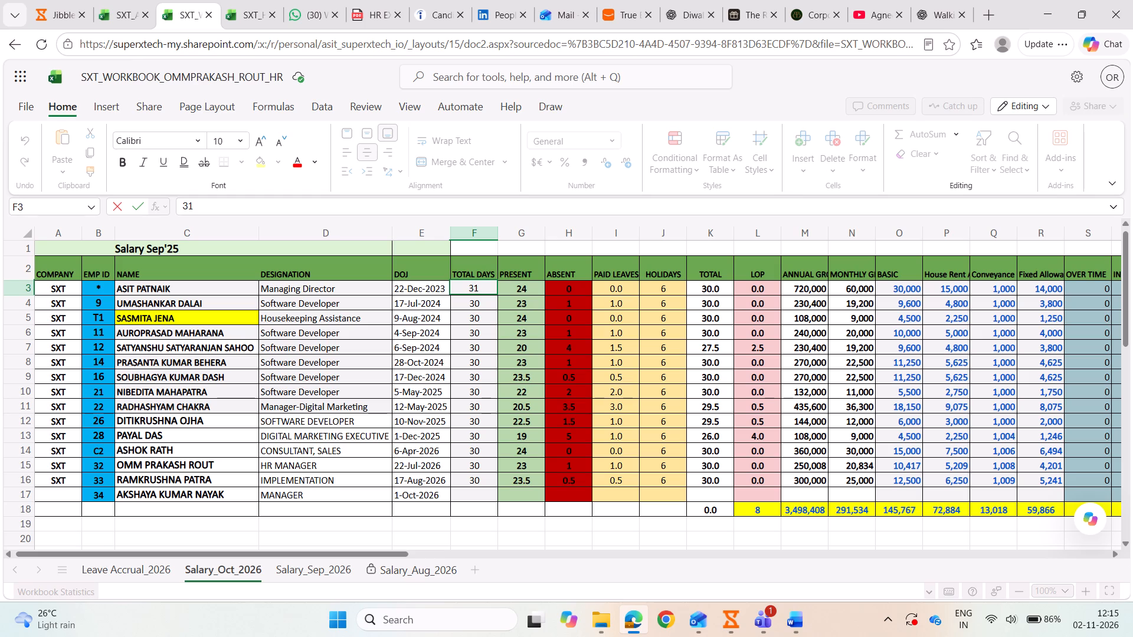
left_click(480, 306)
left_click(485, 290)
left_click_drag(498, 294, 477, 488)
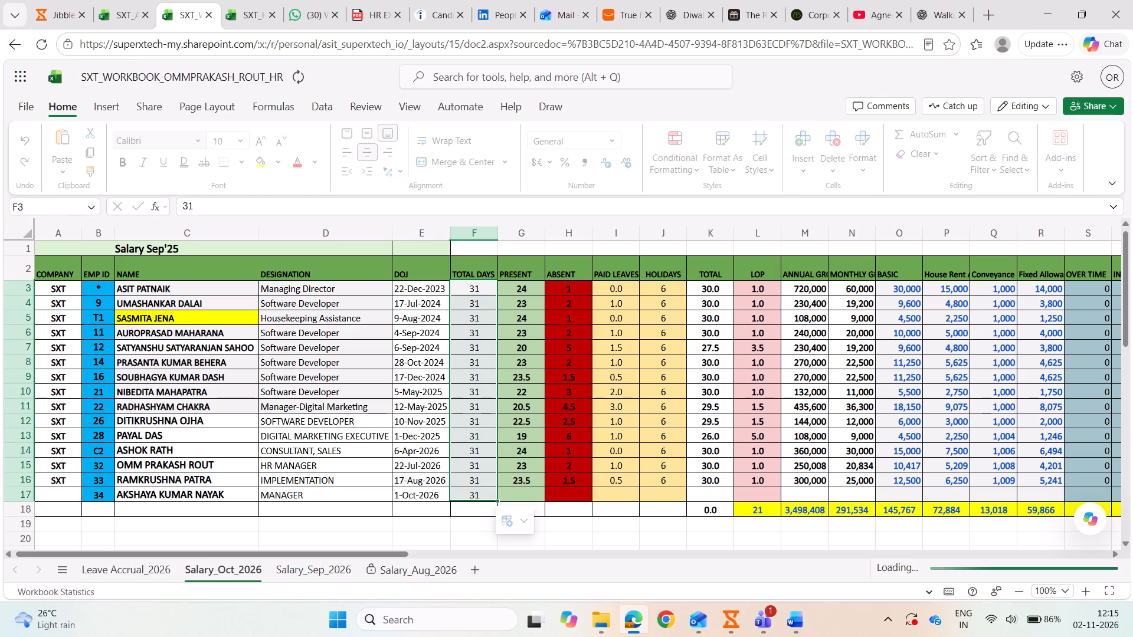
Clear the old PRESENT values for all existing employees in rows 3 to 16.
left_click_drag(525, 291, 522, 482)
key("BackSpace")
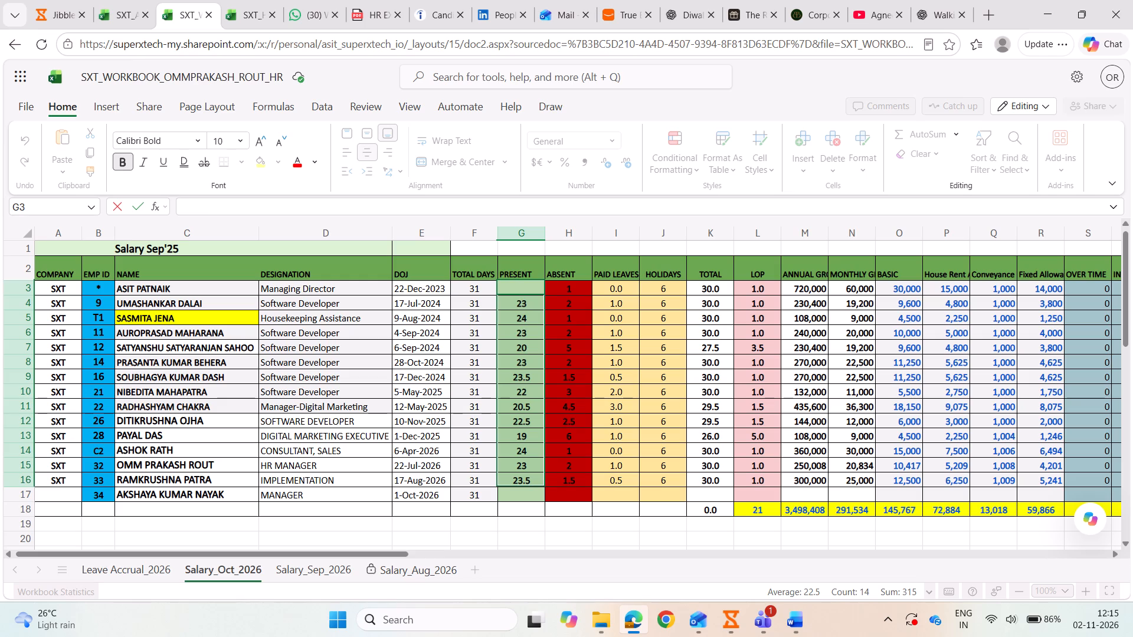
left_click(528, 318)
left_click(528, 287)
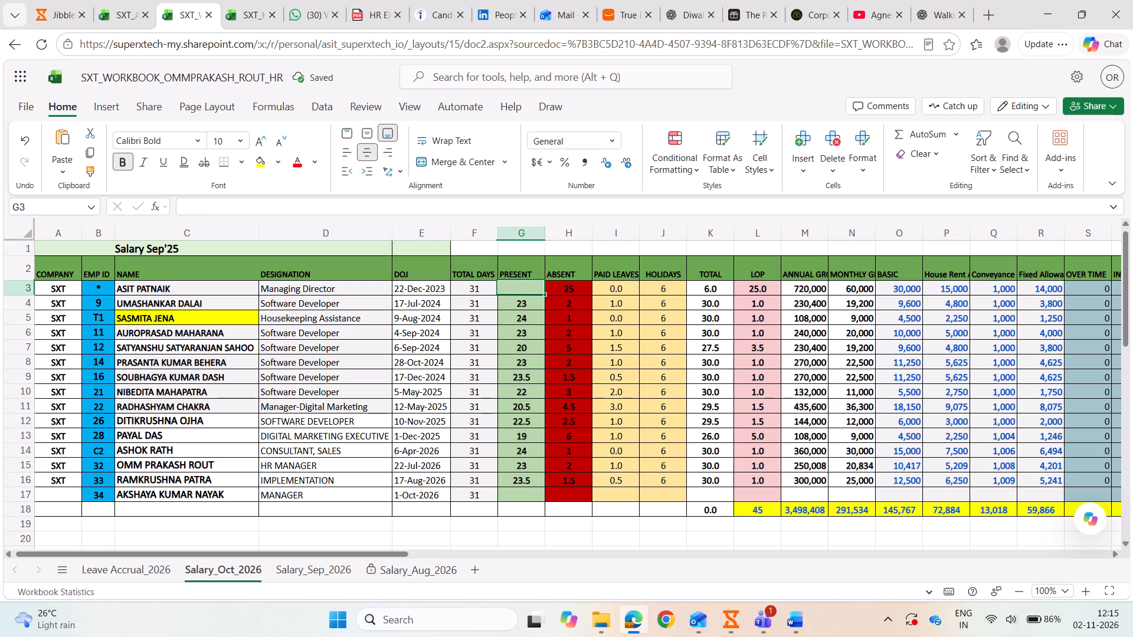
left_click_drag(545, 294, 515, 479)
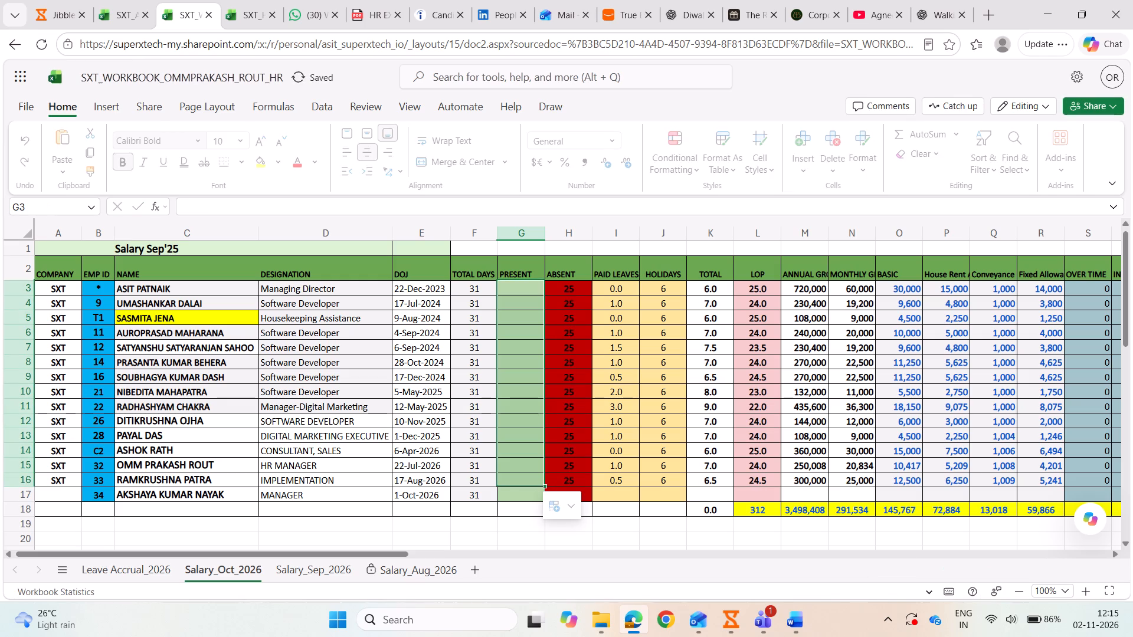
left_click(526, 516)
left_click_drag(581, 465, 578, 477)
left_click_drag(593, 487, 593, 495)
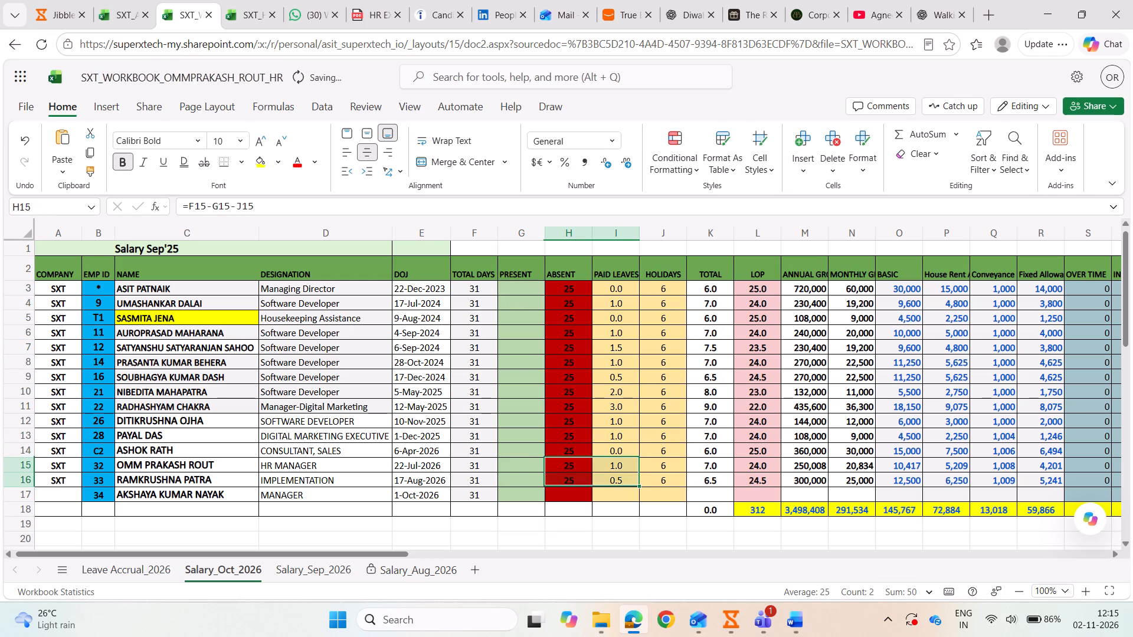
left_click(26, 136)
Extend the ABSENT formula from the rows above into the new manager's row 17.
left_click(572, 465)
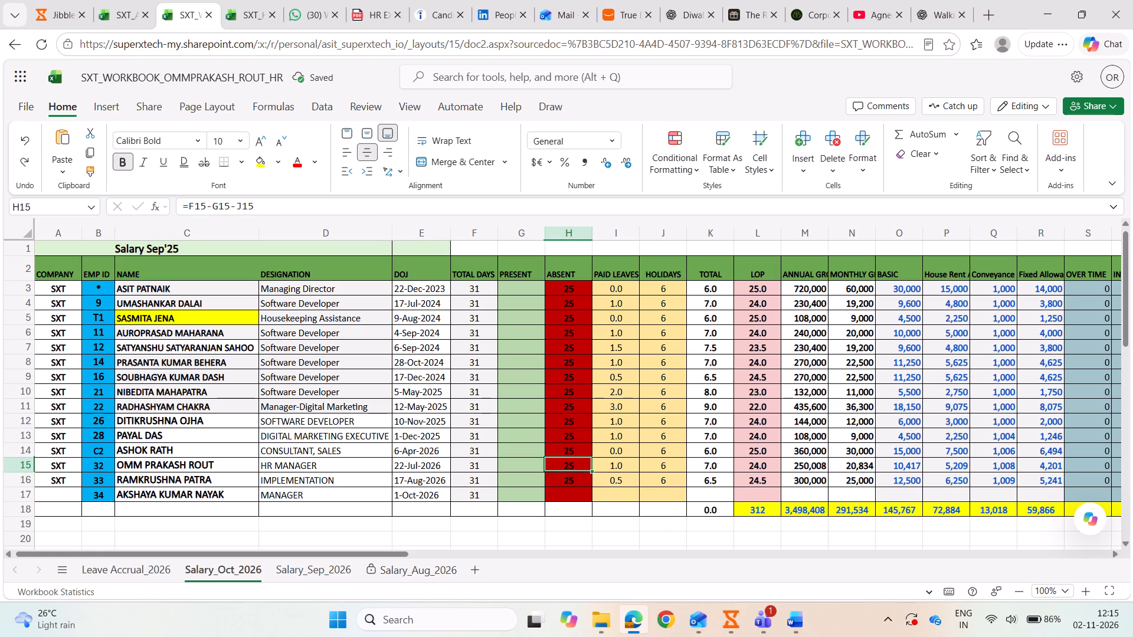
left_click_drag(578, 467, 578, 475)
left_click(594, 484)
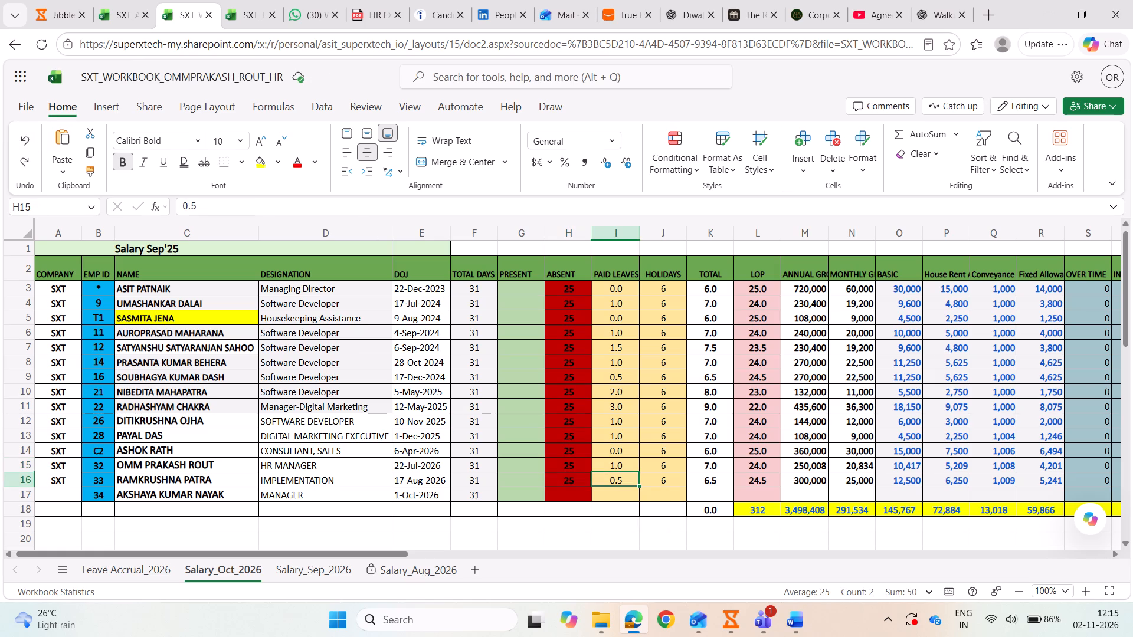
left_click_drag(572, 469, 571, 475)
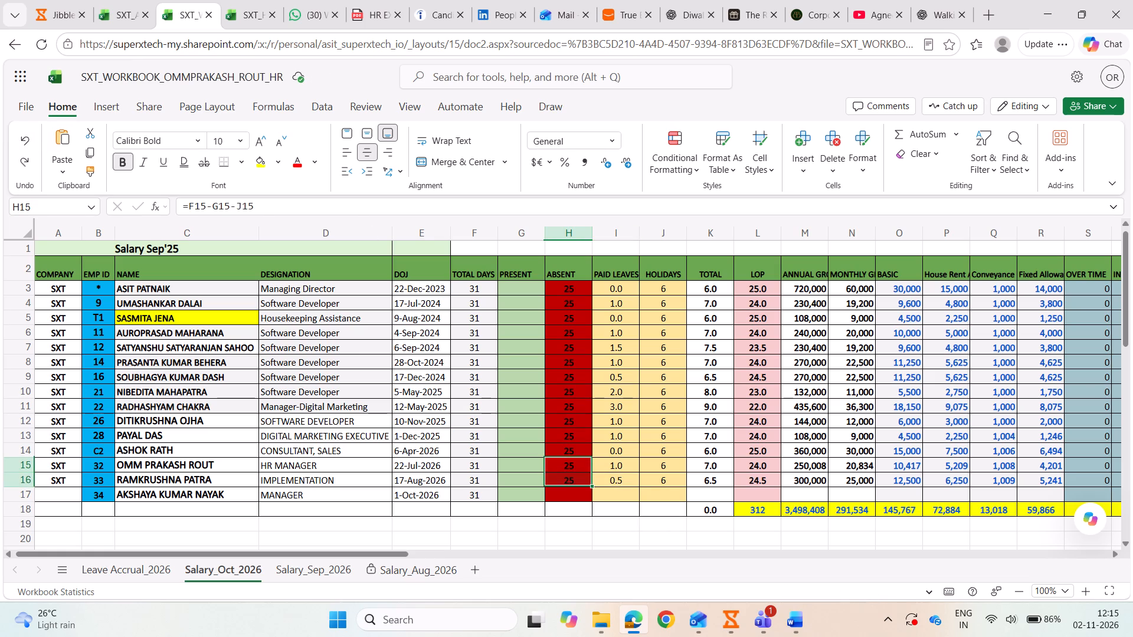
left_click_drag(592, 486, 591, 495)
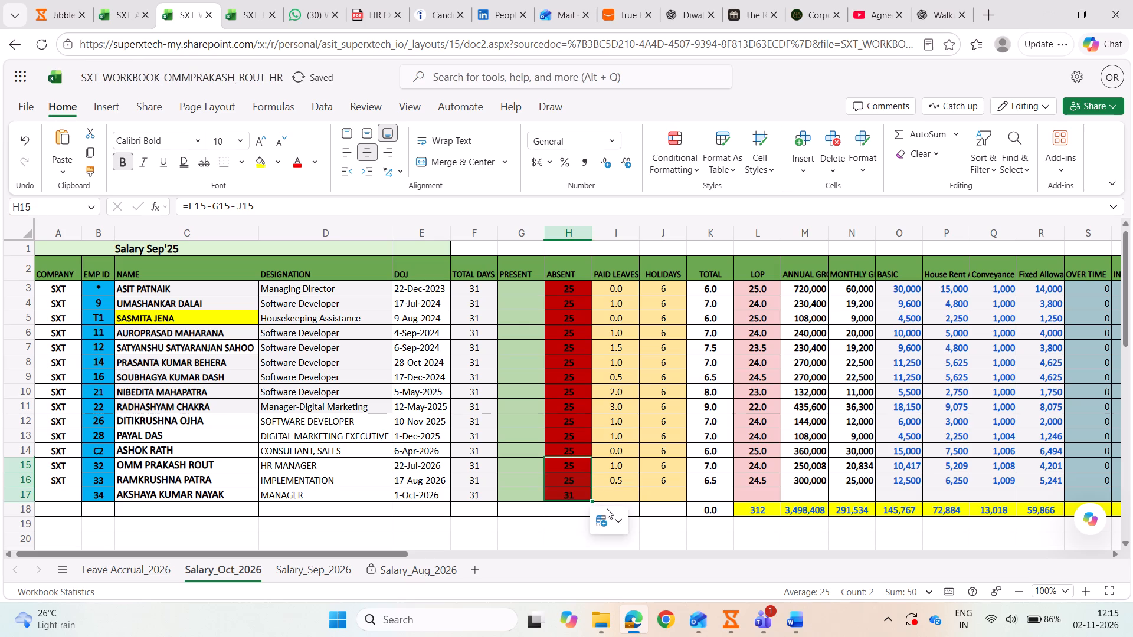
left_click(545, 510)
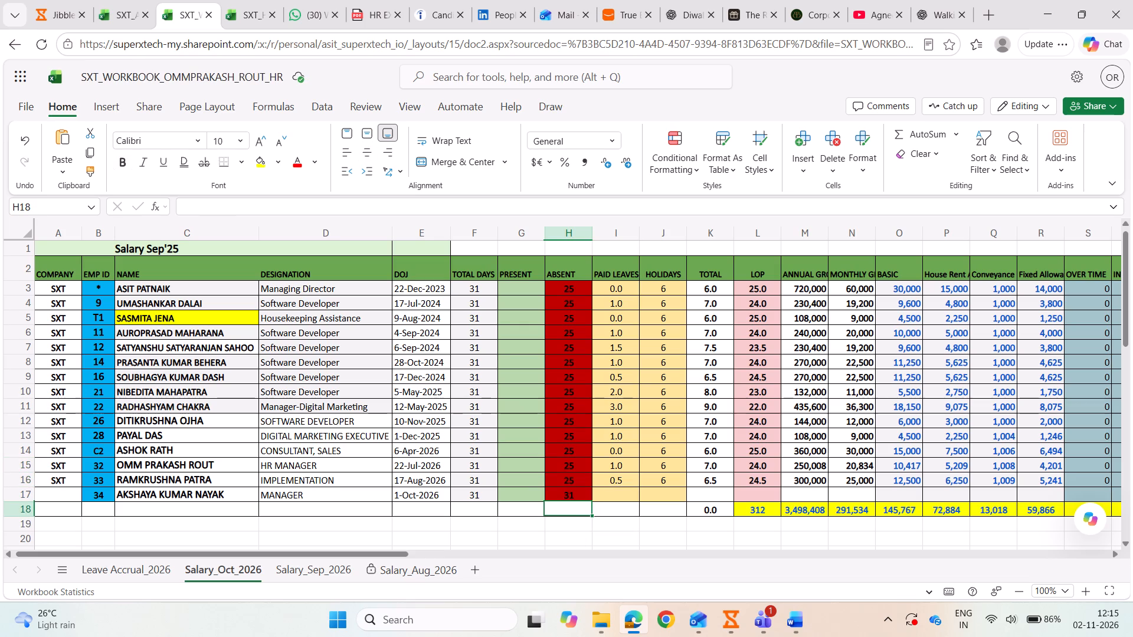
left_click_drag(578, 454, 578, 479)
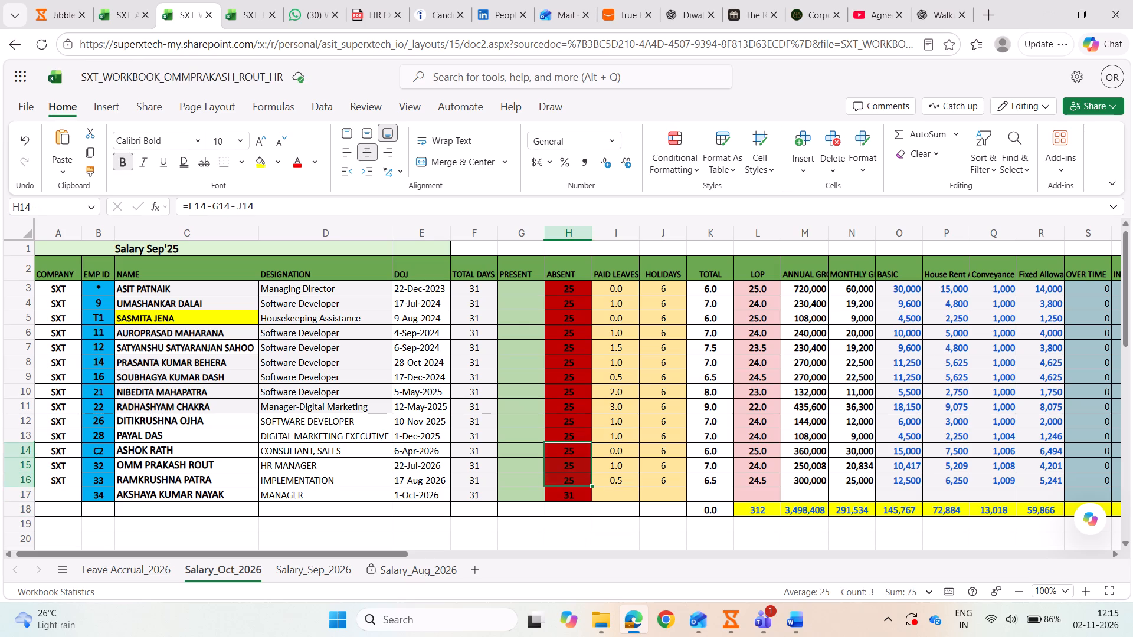
left_click_drag(593, 486, 590, 493)
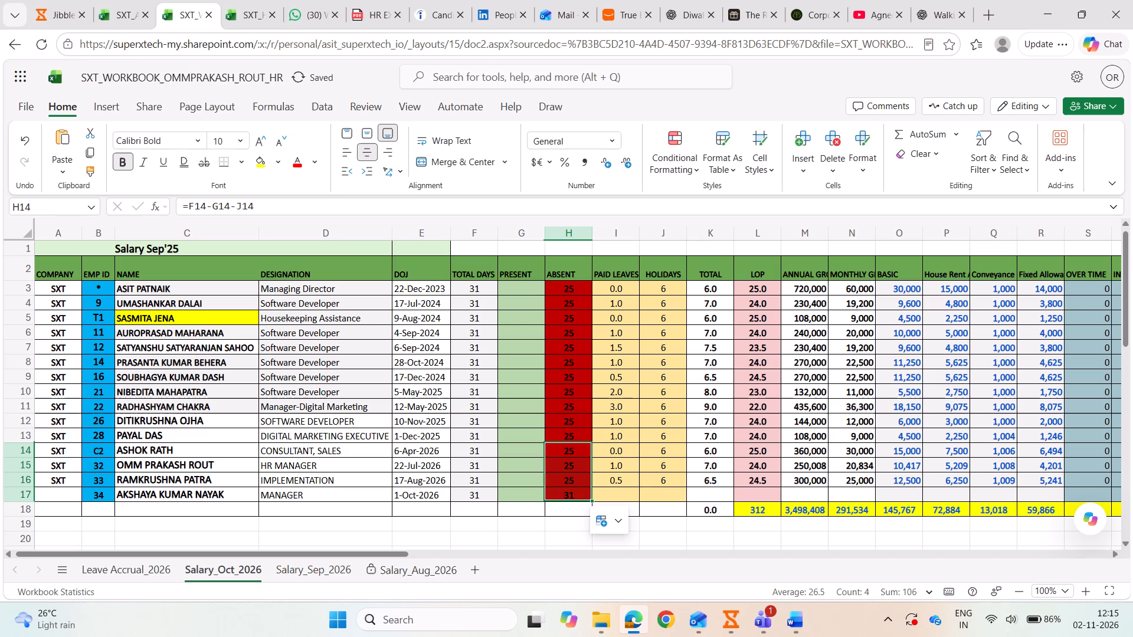
left_click(508, 504)
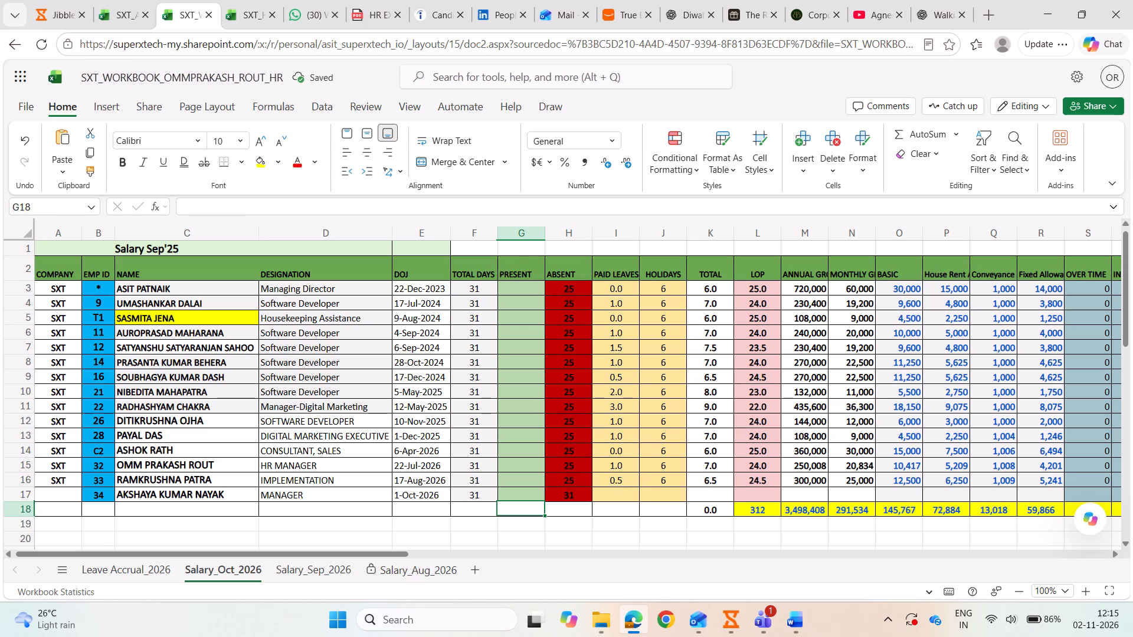
Set HOLIDAYS to 9 in row 3 and fill it down through the new manager's row 17.
left_click(670, 294)
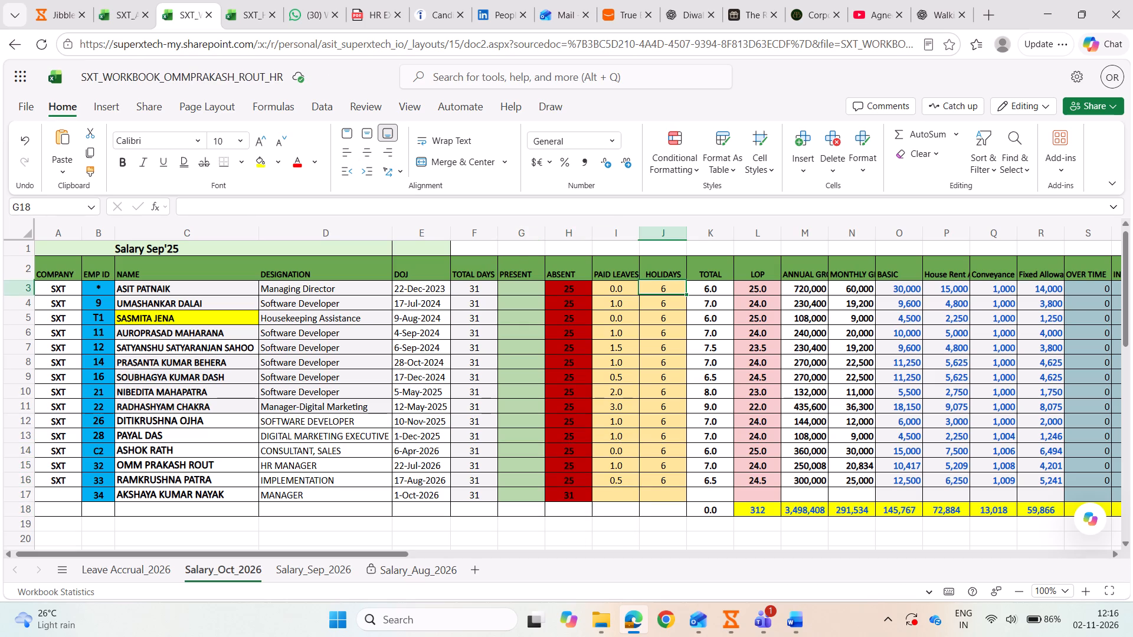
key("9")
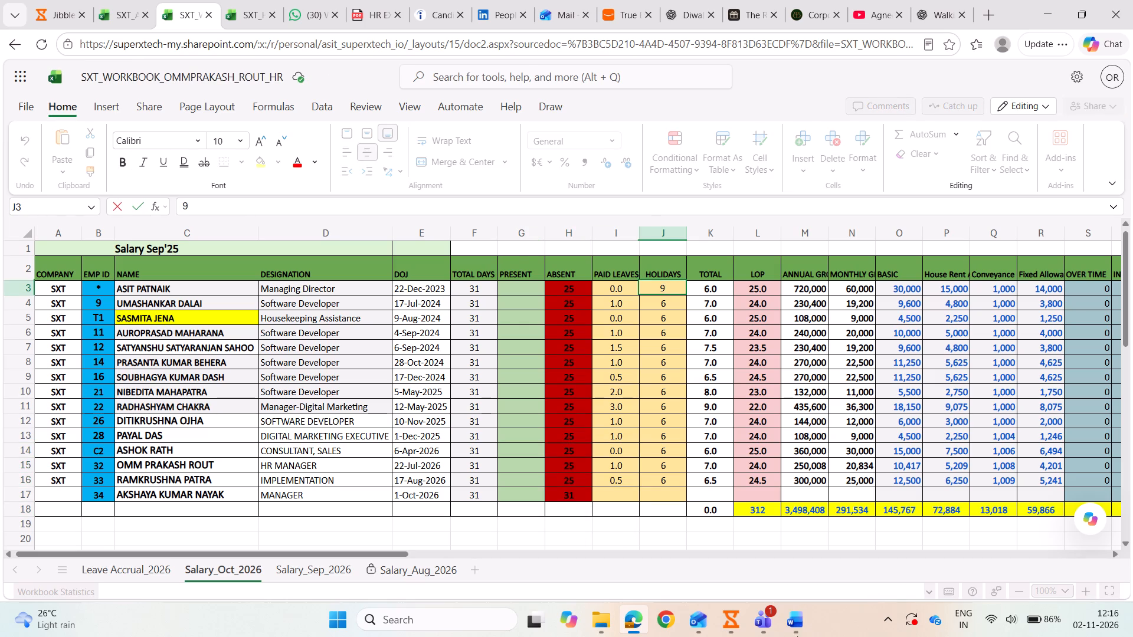
left_click(681, 378)
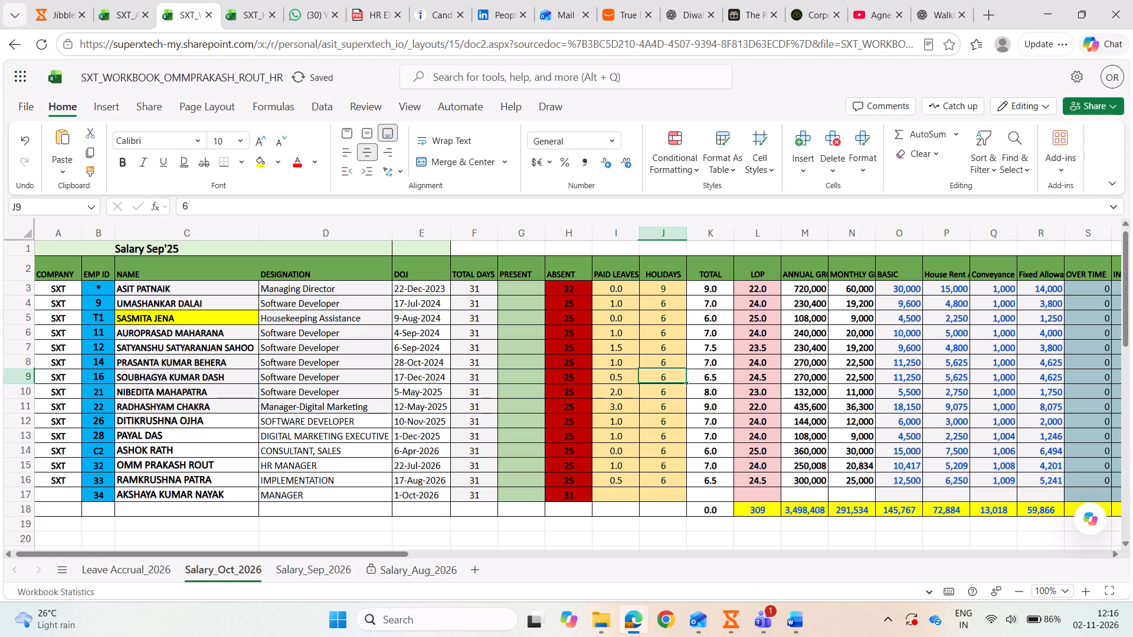
left_click(659, 288)
left_click_drag(687, 294, 660, 483)
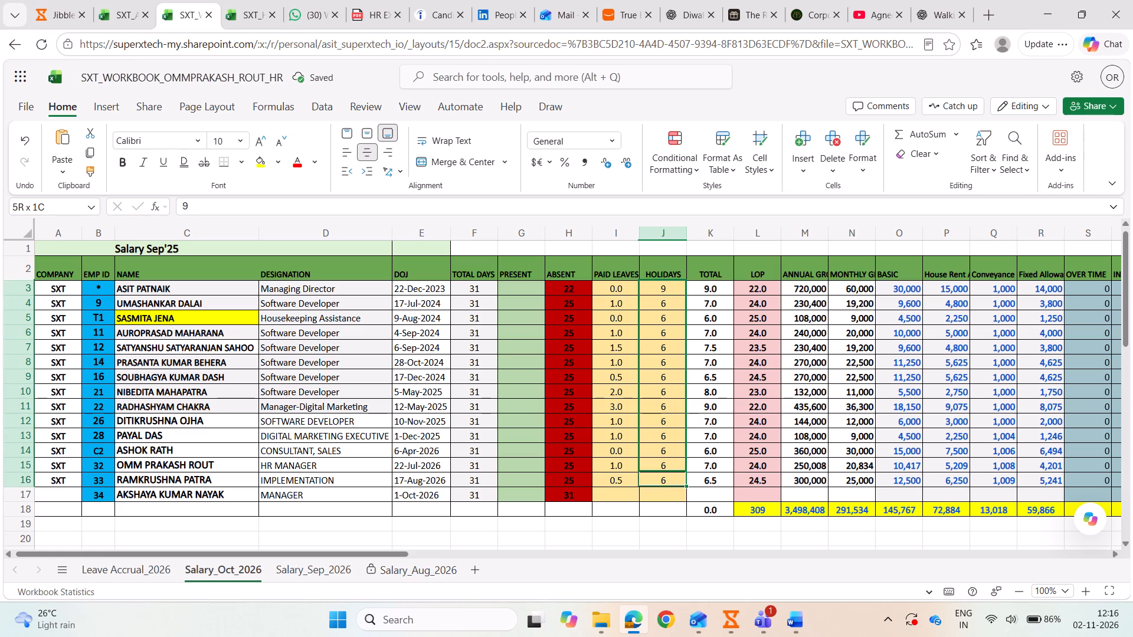
left_click_drag(660, 483, 657, 498)
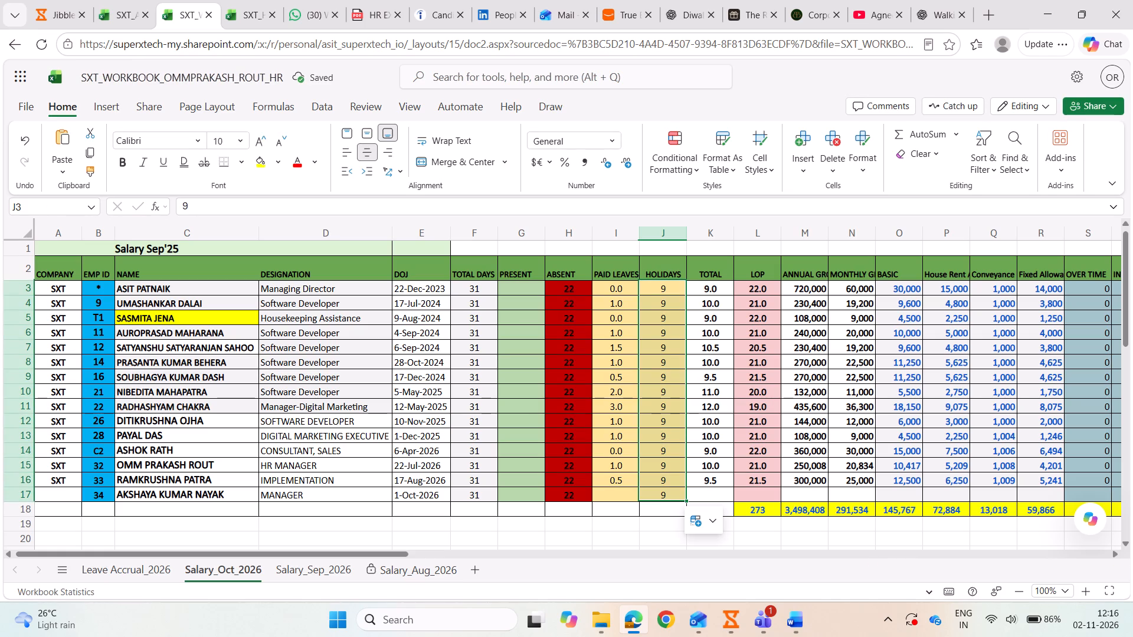
Clear the PAID LEAVES values for all employees in rows 3 to 17 by blanking row 3 and filling down.
left_click_drag(626, 280, 625, 295)
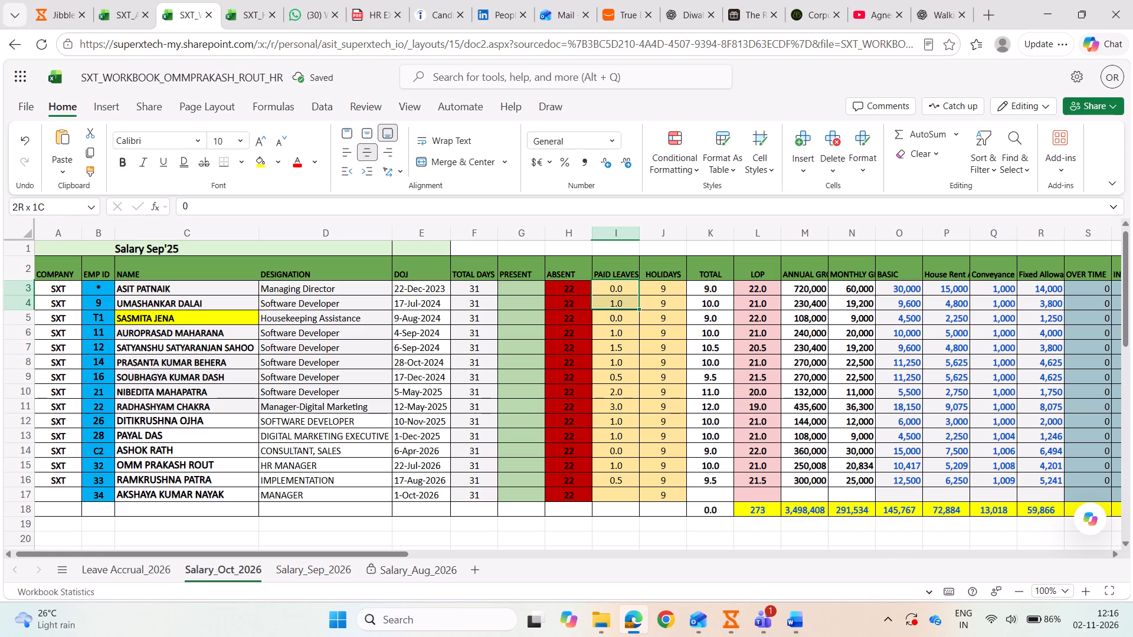
left_click_drag(625, 295, 631, 287)
left_click(634, 310)
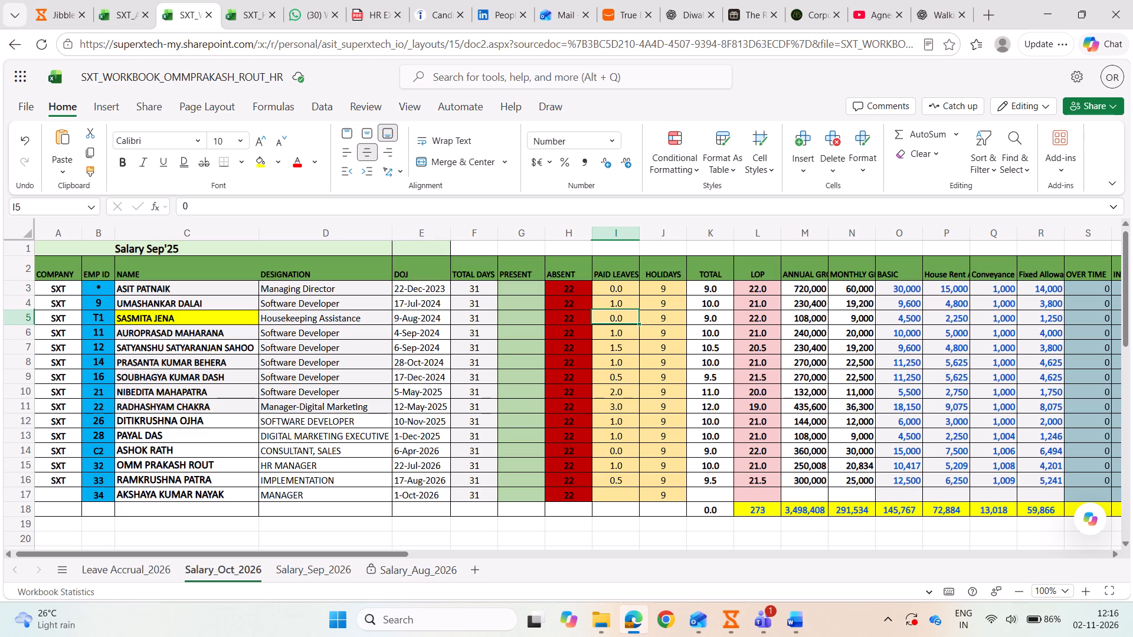
left_click(627, 286)
key("BackSpace")
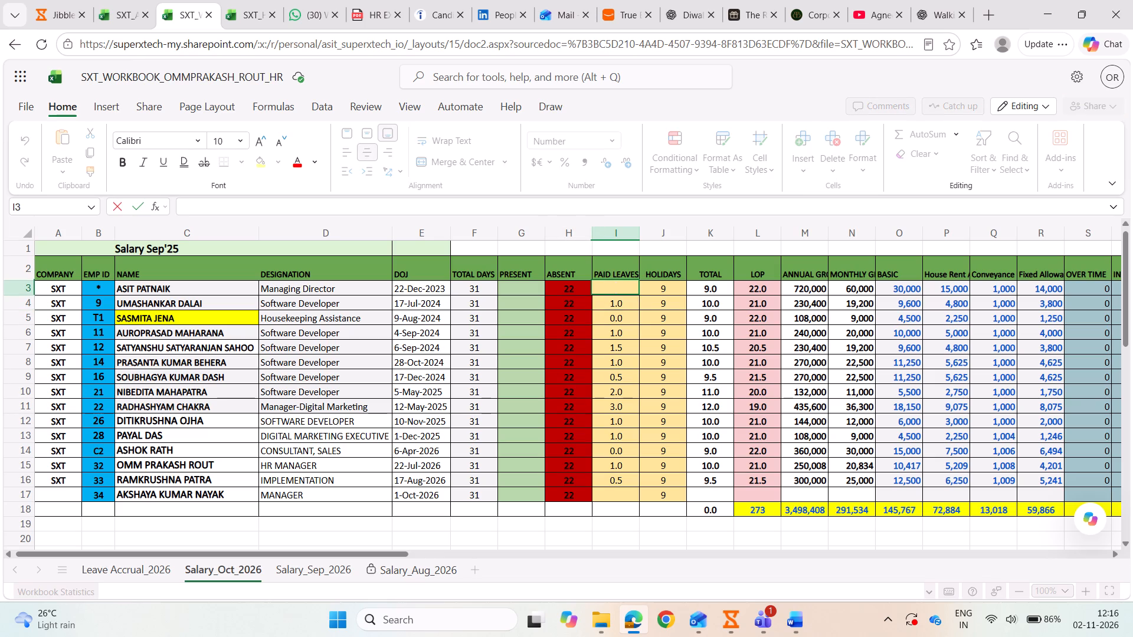
left_click(634, 307)
left_click(630, 292)
left_click_drag(640, 295, 627, 497)
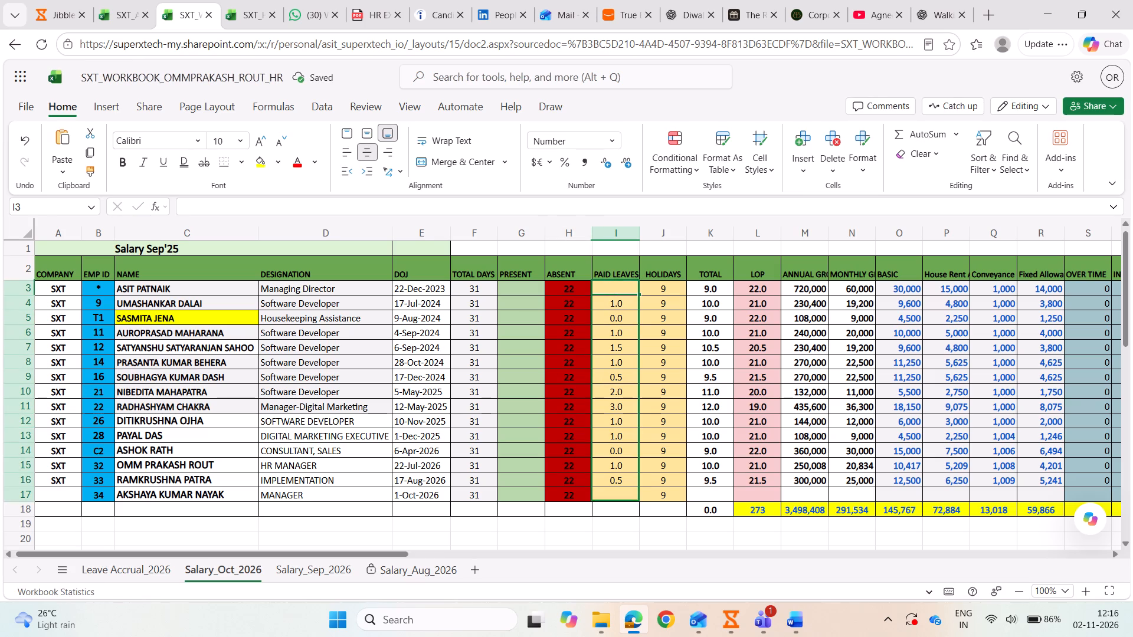
left_click_drag(627, 497, 628, 500)
left_click(683, 529)
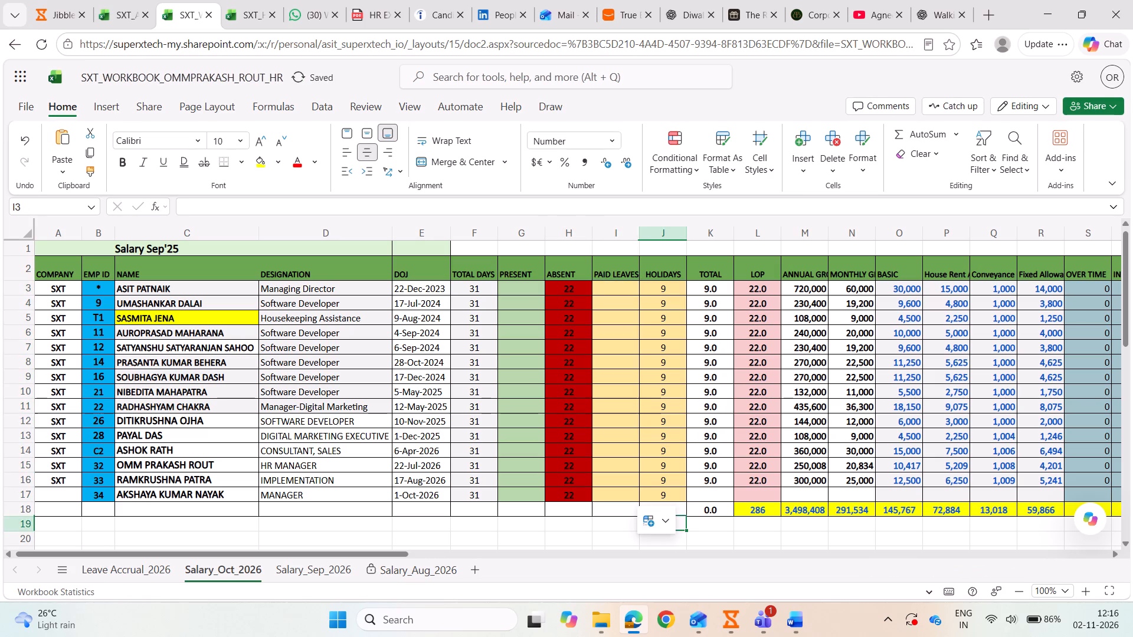
left_click(690, 546)
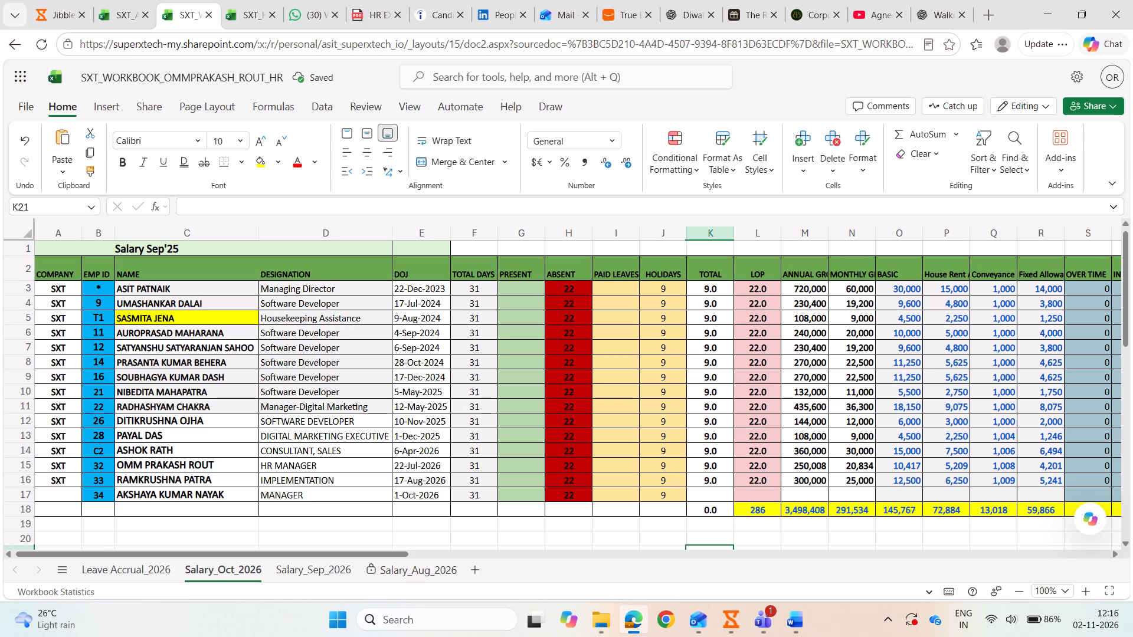
Extend the TOTAL and LOP formulas from the rows above into the new manager's row 17.
left_click_drag(715, 448, 715, 452)
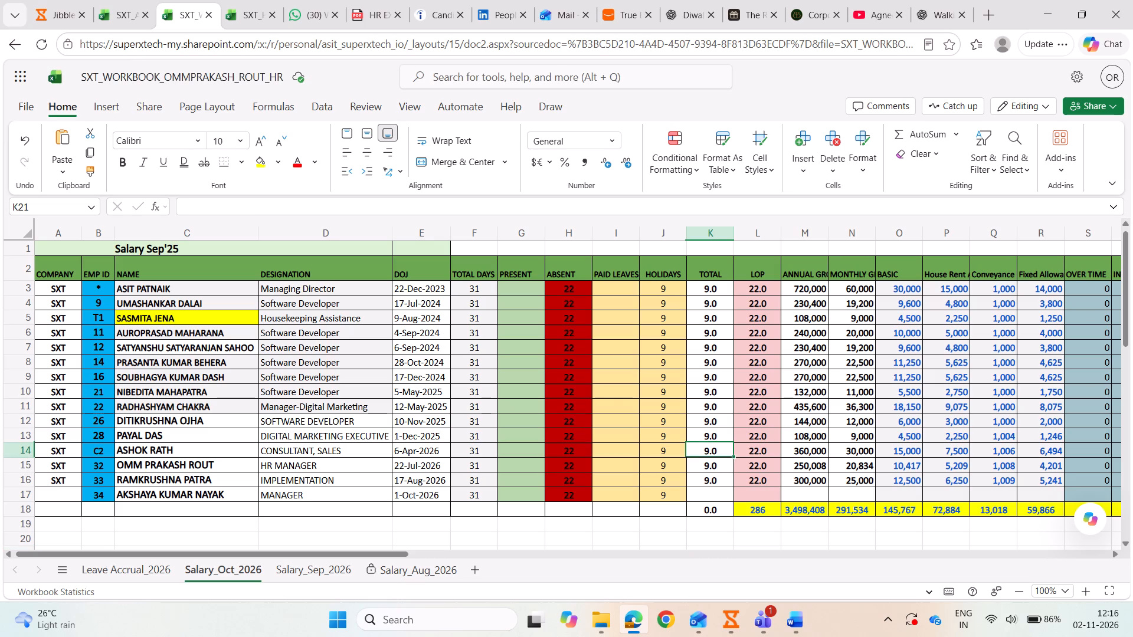
left_click_drag(715, 452, 714, 475)
left_click_drag(733, 484, 731, 490)
left_click_drag(757, 462, 757, 468)
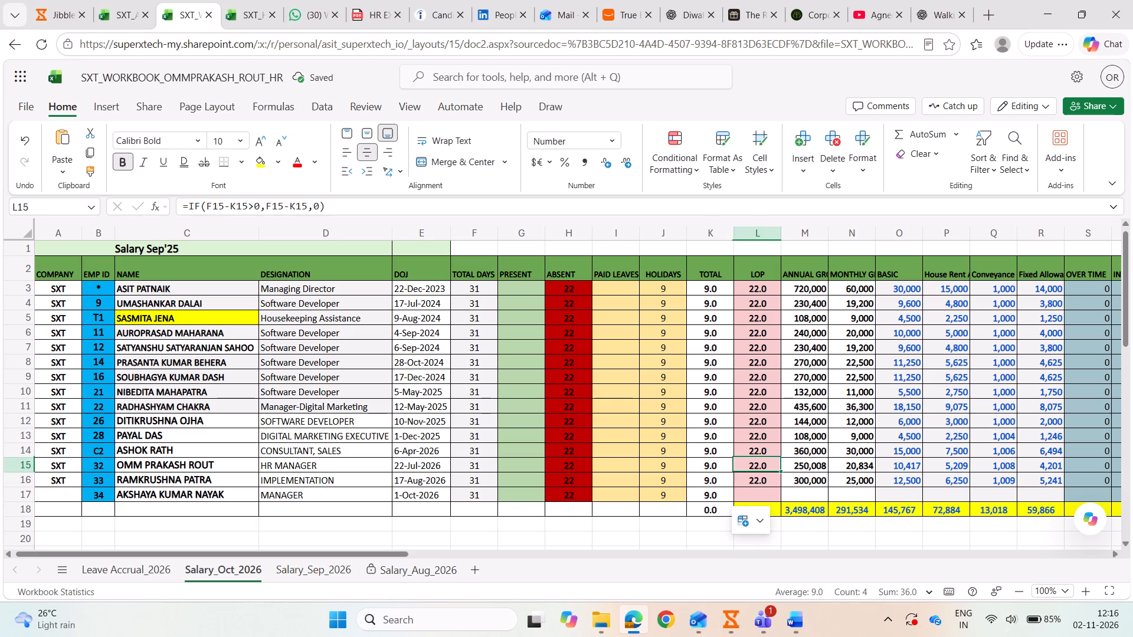
left_click_drag(757, 468, 758, 481)
left_click_drag(781, 487, 781, 490)
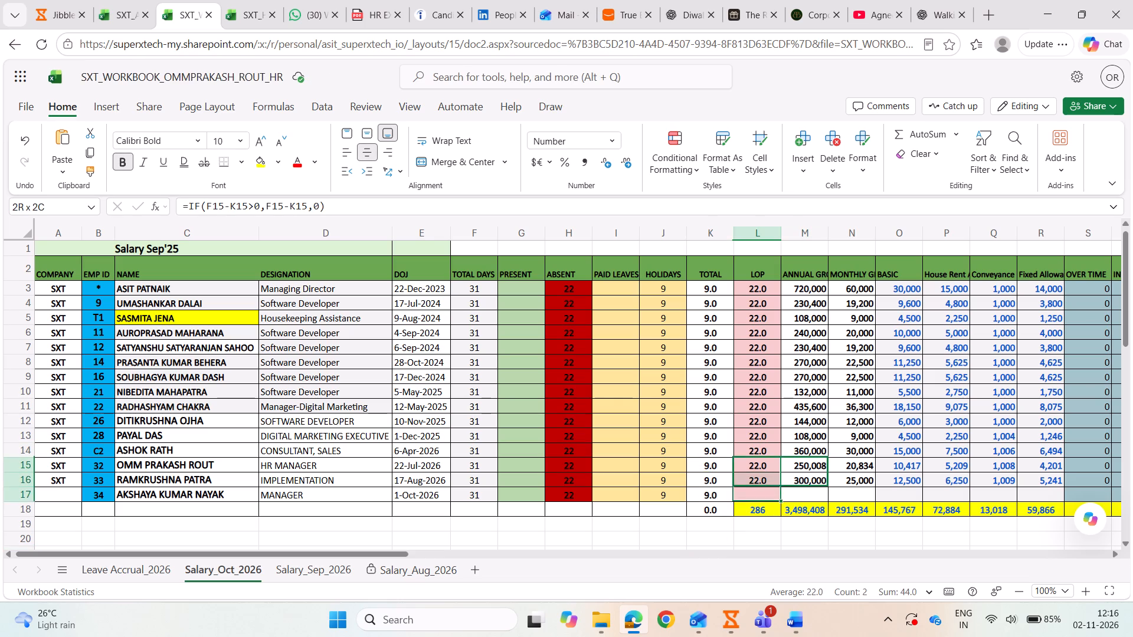
left_click_drag(781, 490, 777, 492)
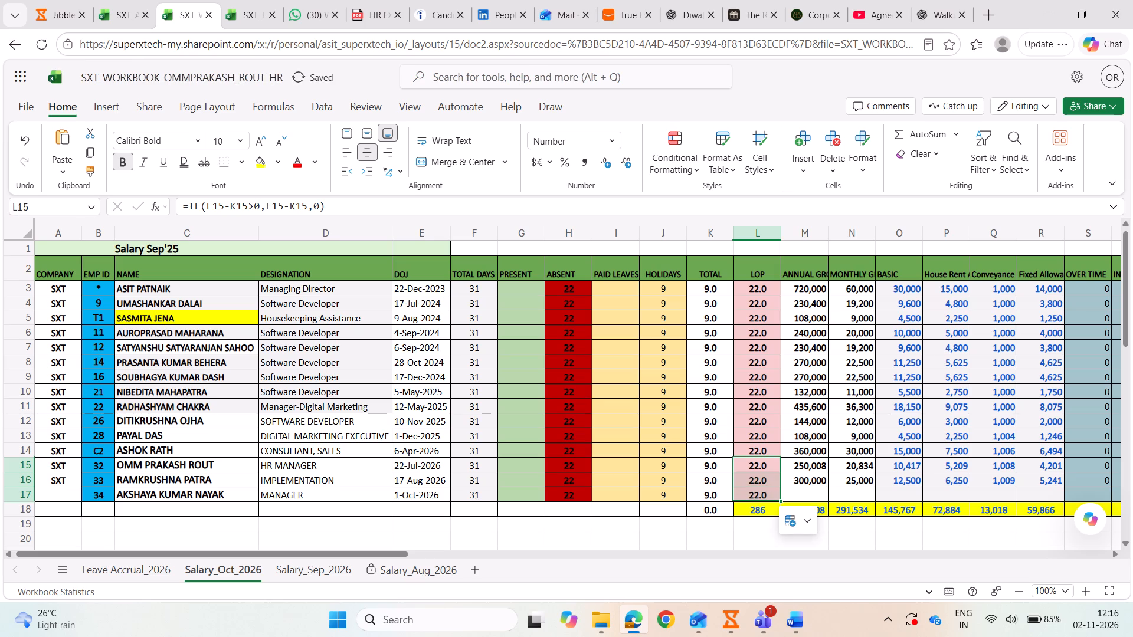
Enter the new manager's ANNUAL GROSS as 660,000 and monthly gross as 55,000 in row 17.
left_click(810, 491)
left_click(810, 491)
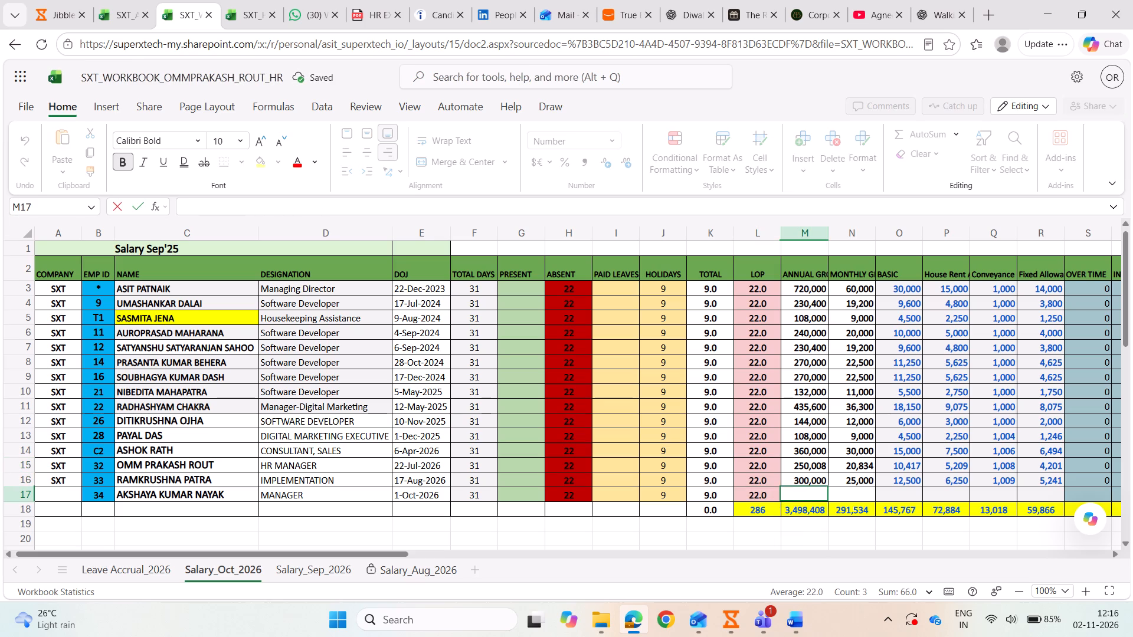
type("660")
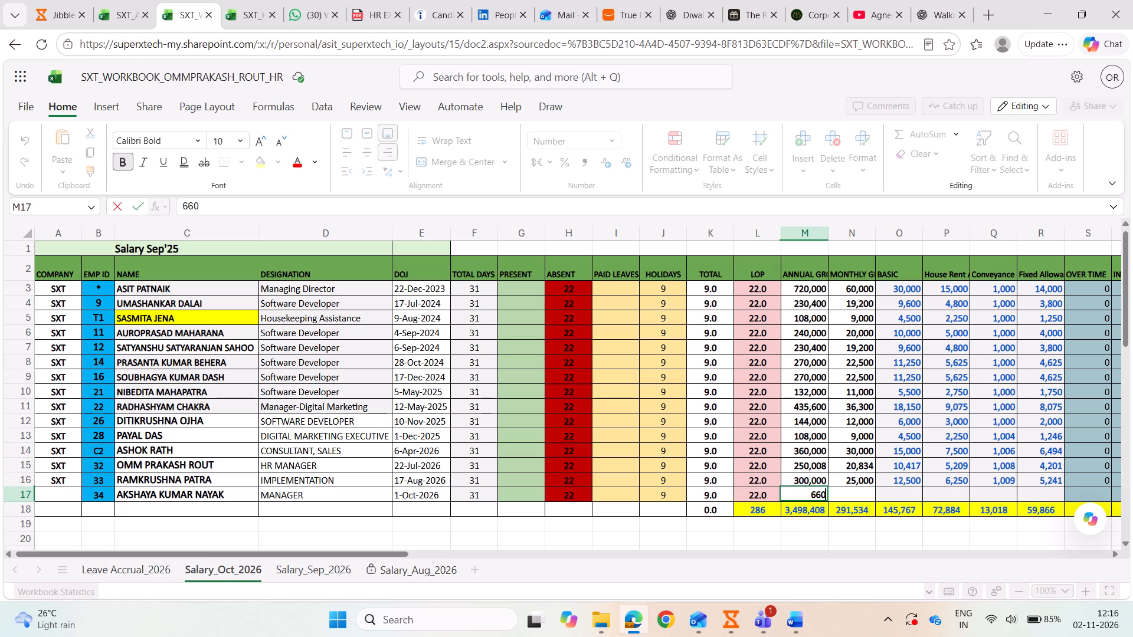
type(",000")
left_click(841, 492)
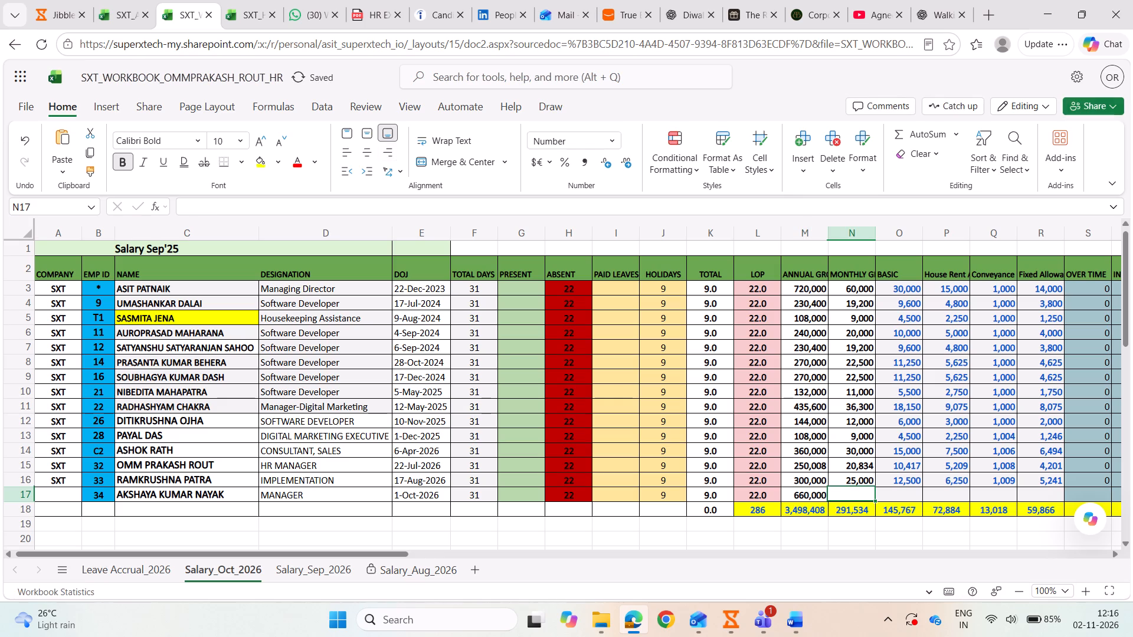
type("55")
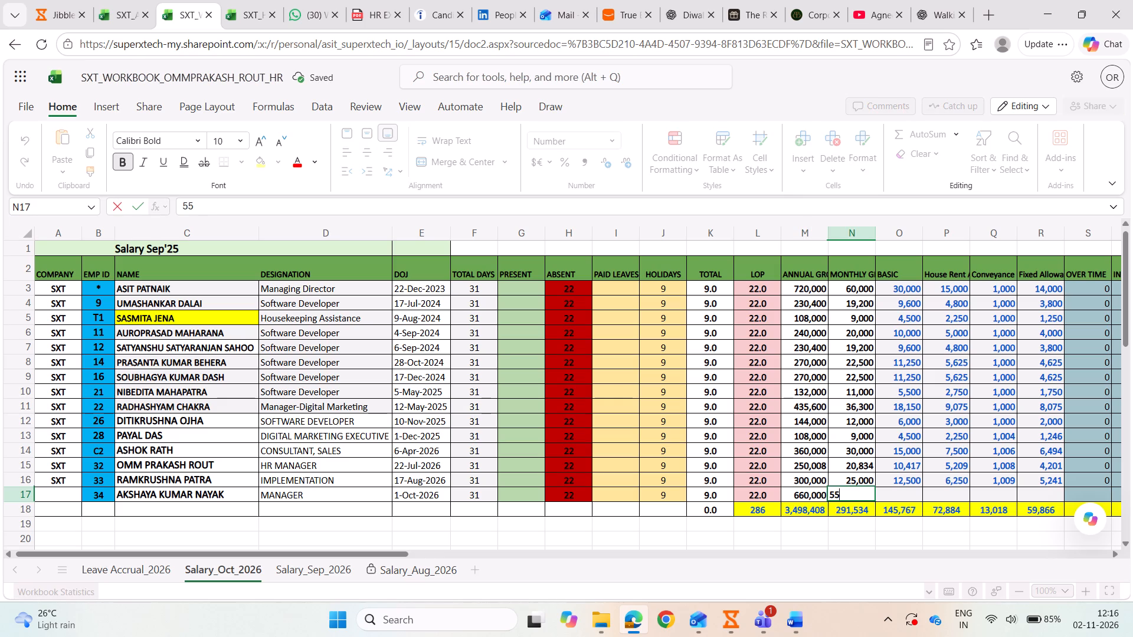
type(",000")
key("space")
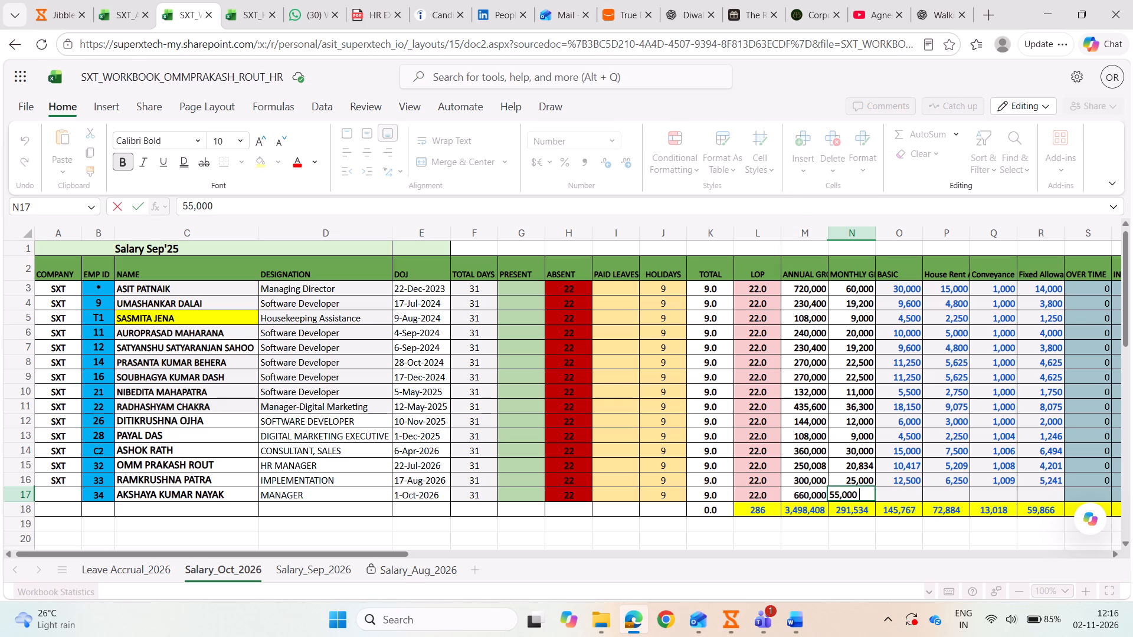
left_click(903, 495)
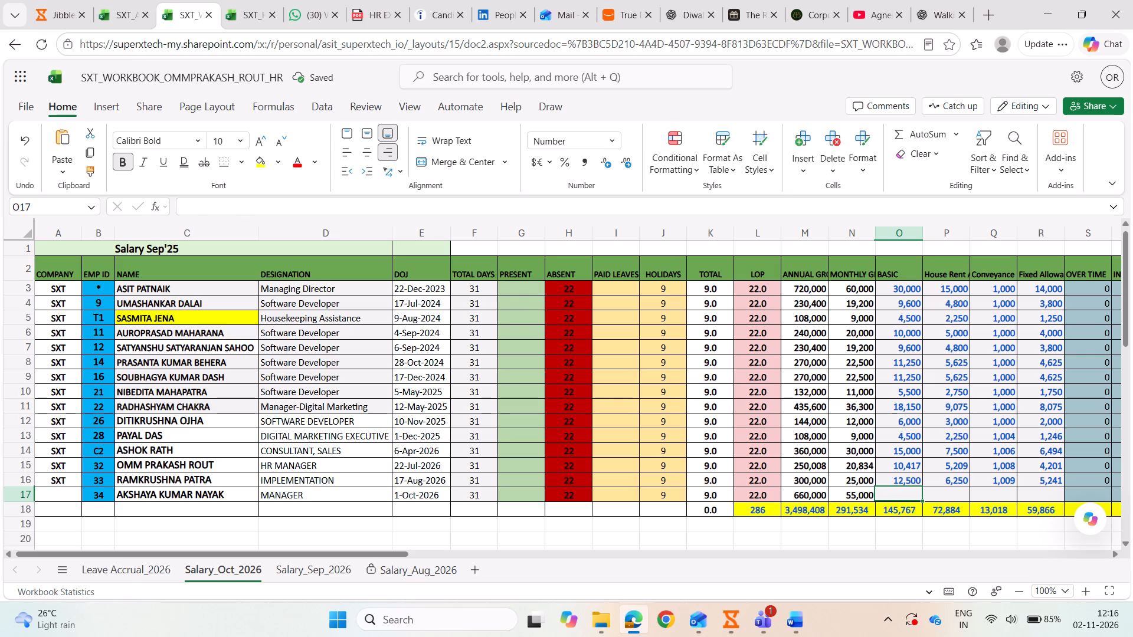
Extend the annual gross and monthly gross SUM formulas in total row 18 to cover rows 3 to 17.
double_click(809, 510)
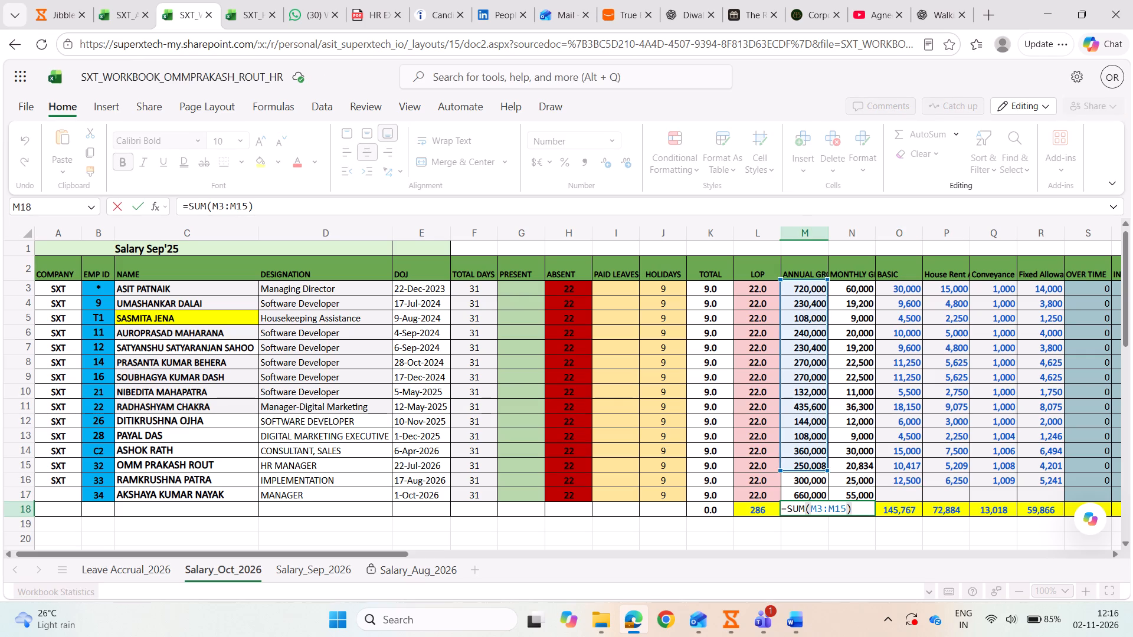
left_click_drag(827, 471, 825, 490)
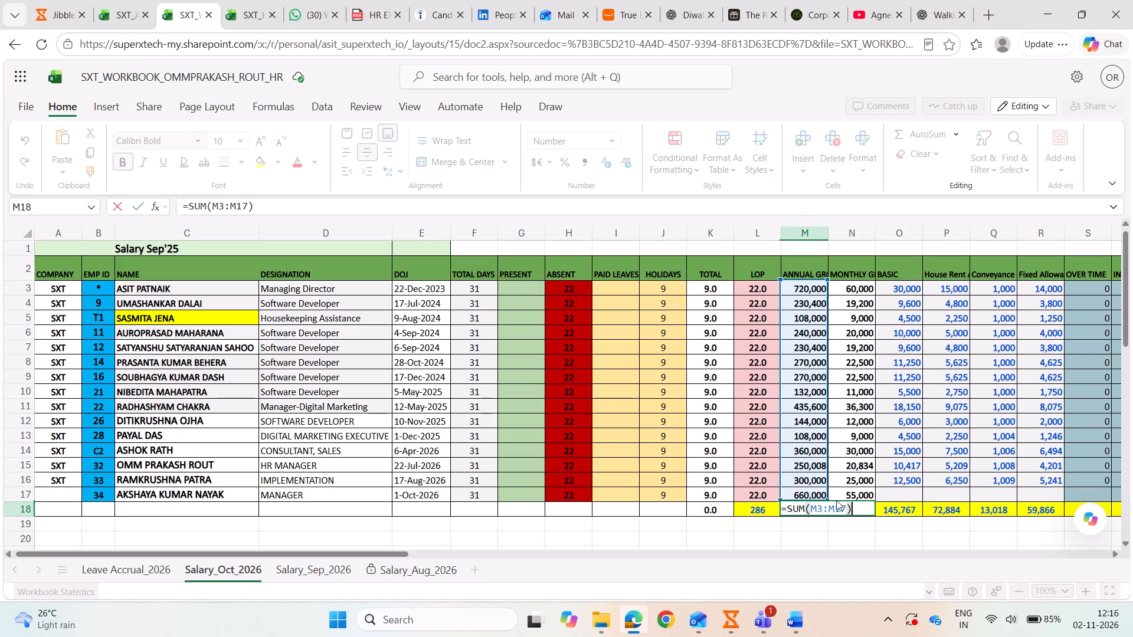
key("Return")
scroll(991, 418, "up", 1)
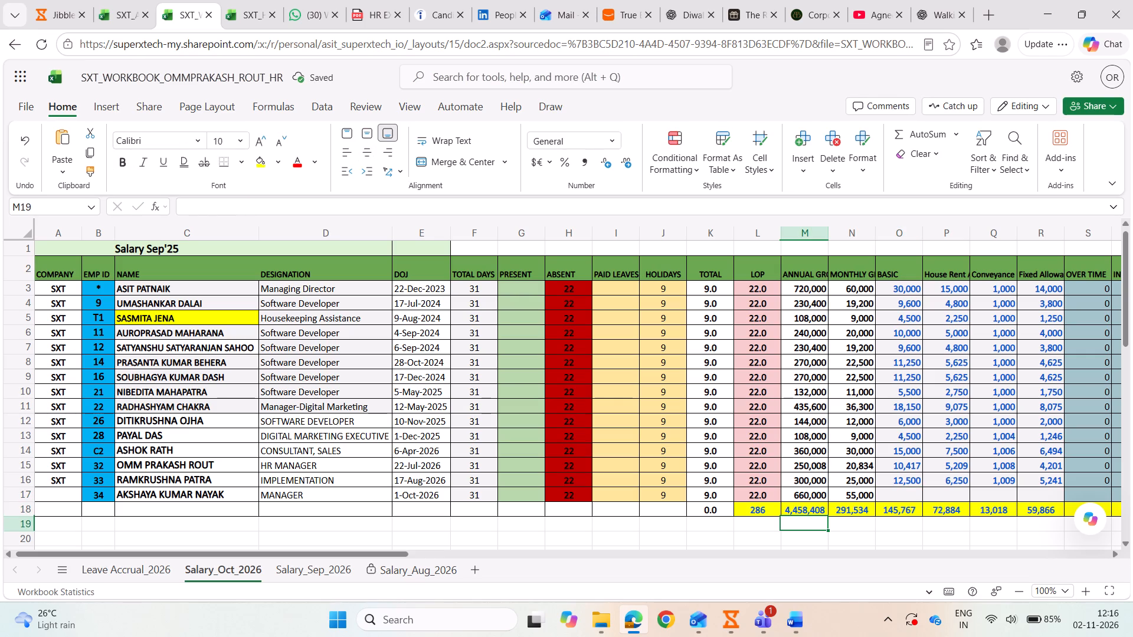
double_click(842, 508)
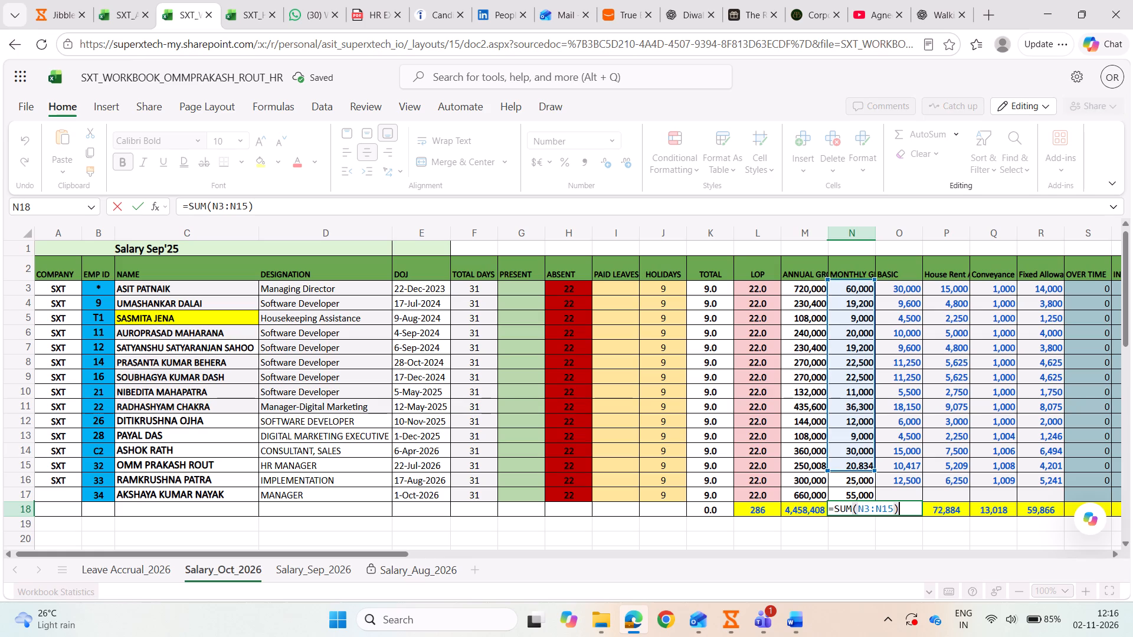
left_click_drag(877, 471, 876, 486)
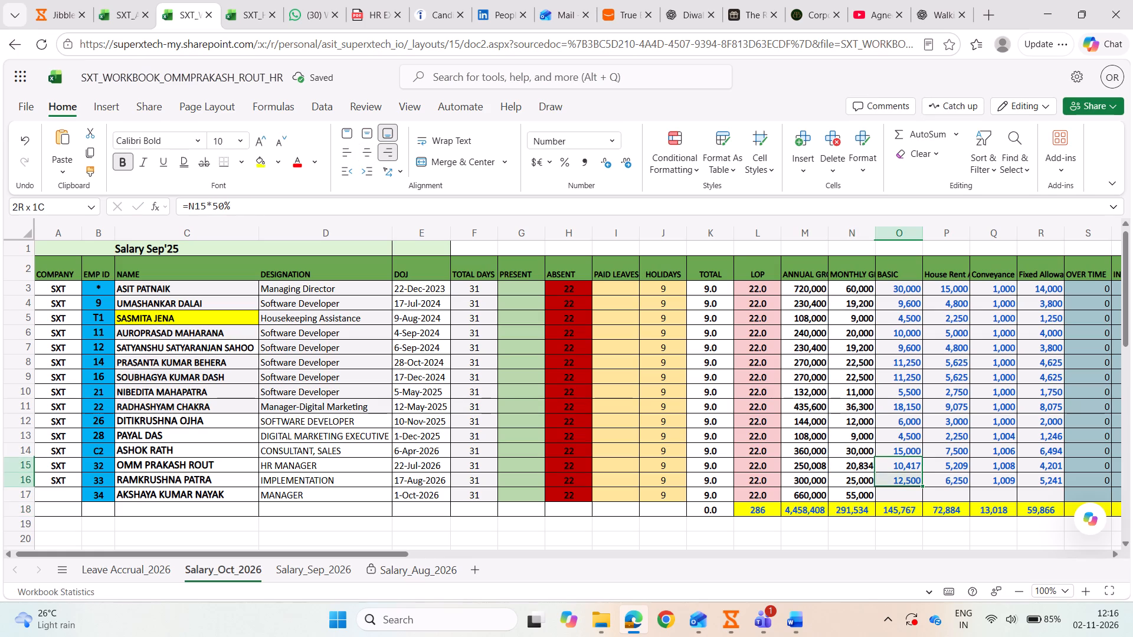
double_click(854, 513)
double_click(858, 510)
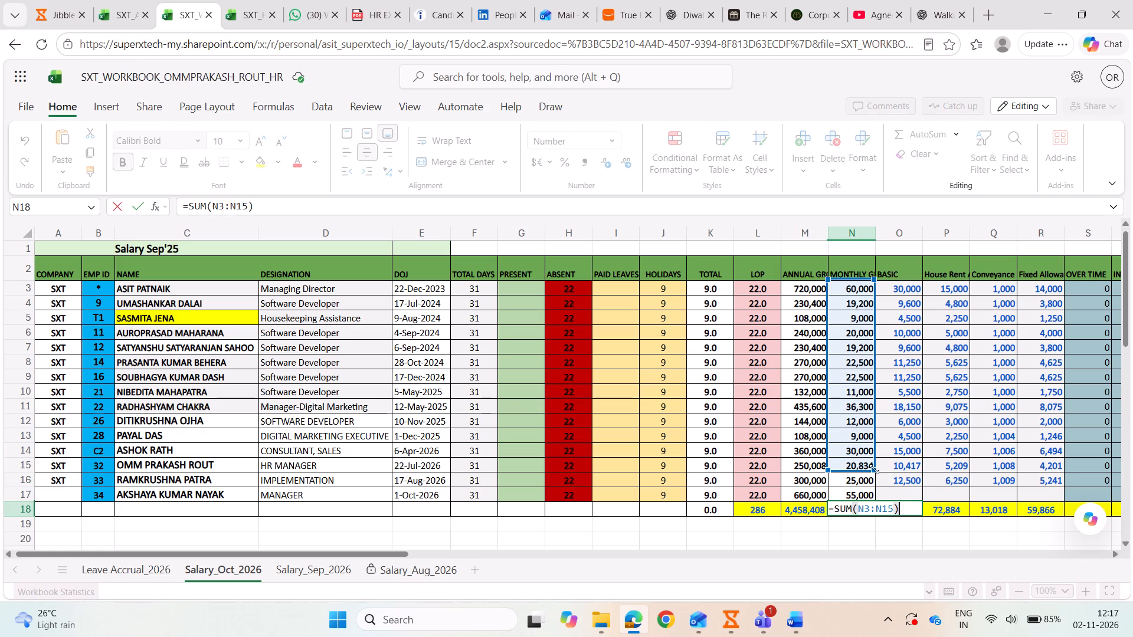
left_click_drag(874, 469, 871, 493)
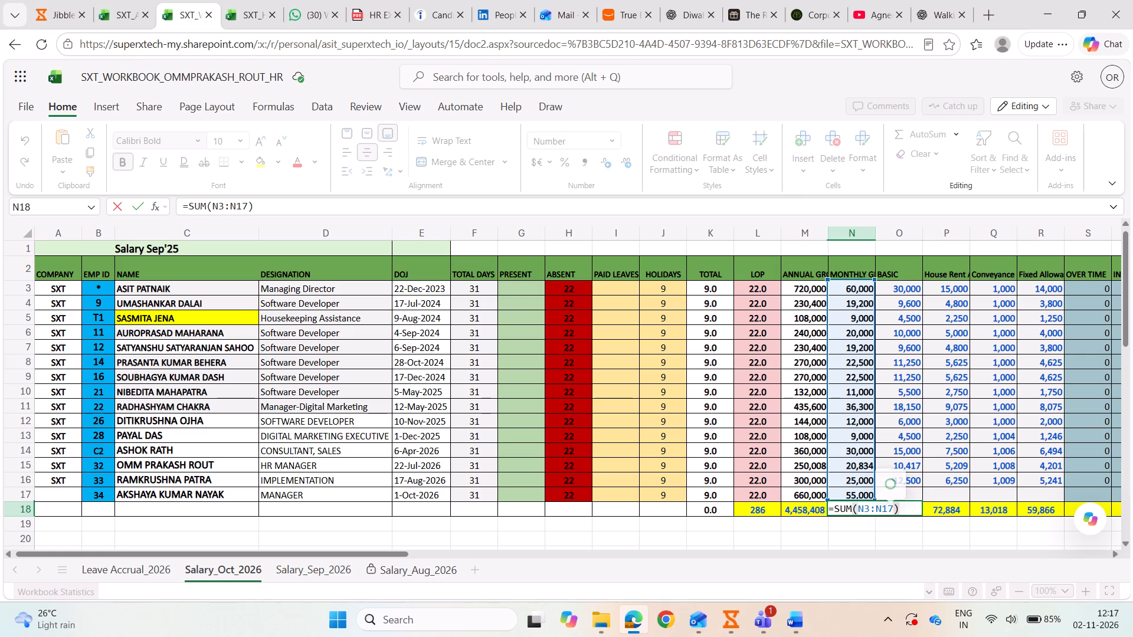
key("Return")
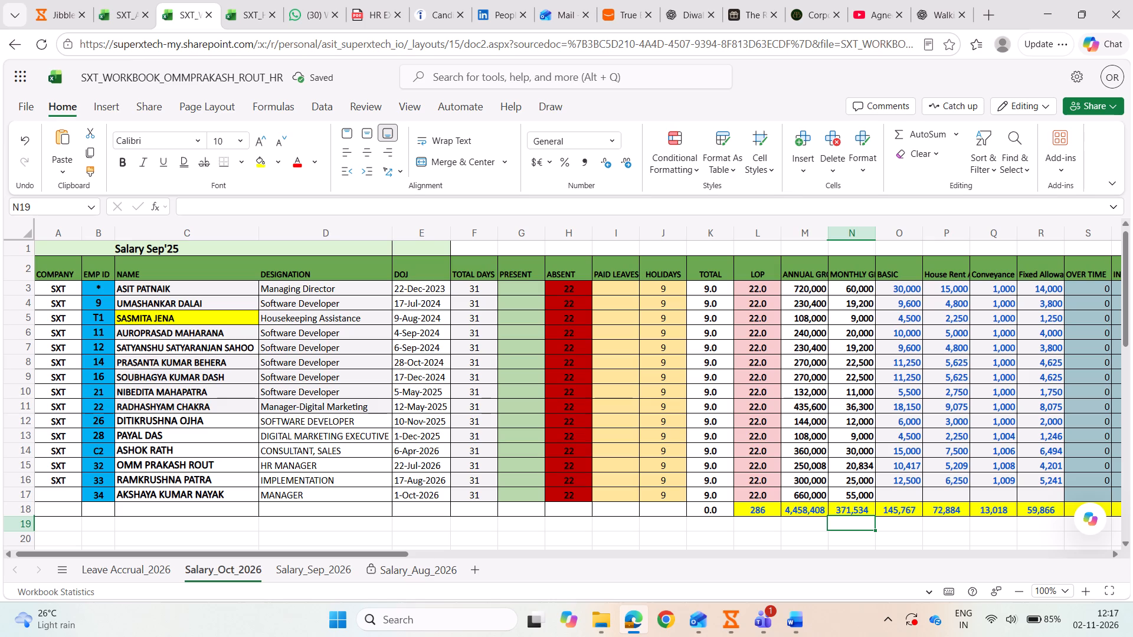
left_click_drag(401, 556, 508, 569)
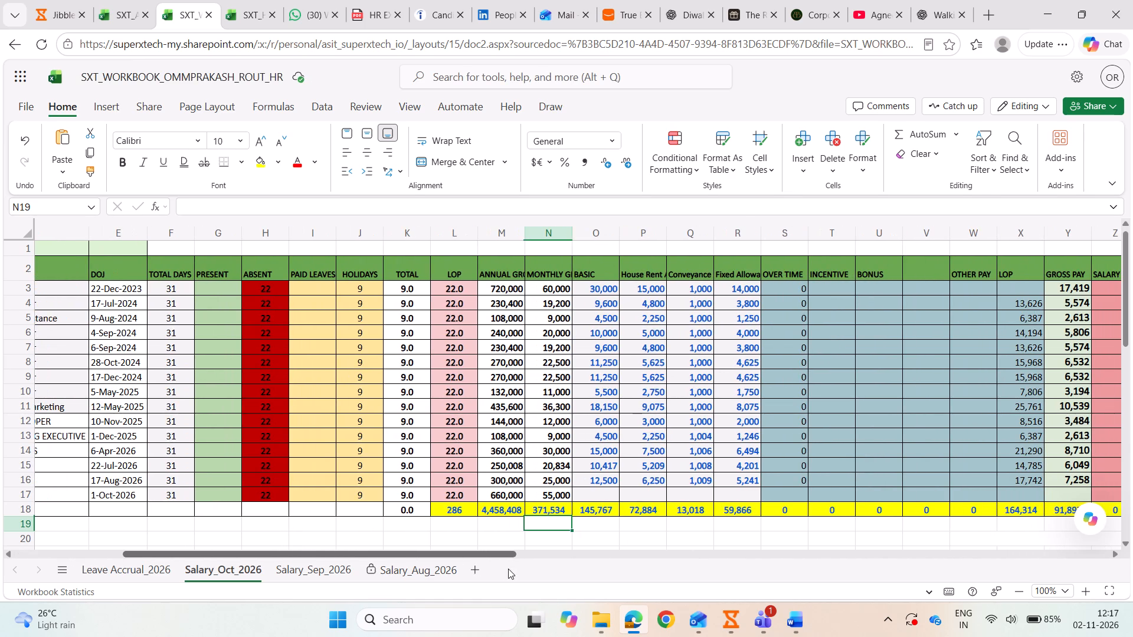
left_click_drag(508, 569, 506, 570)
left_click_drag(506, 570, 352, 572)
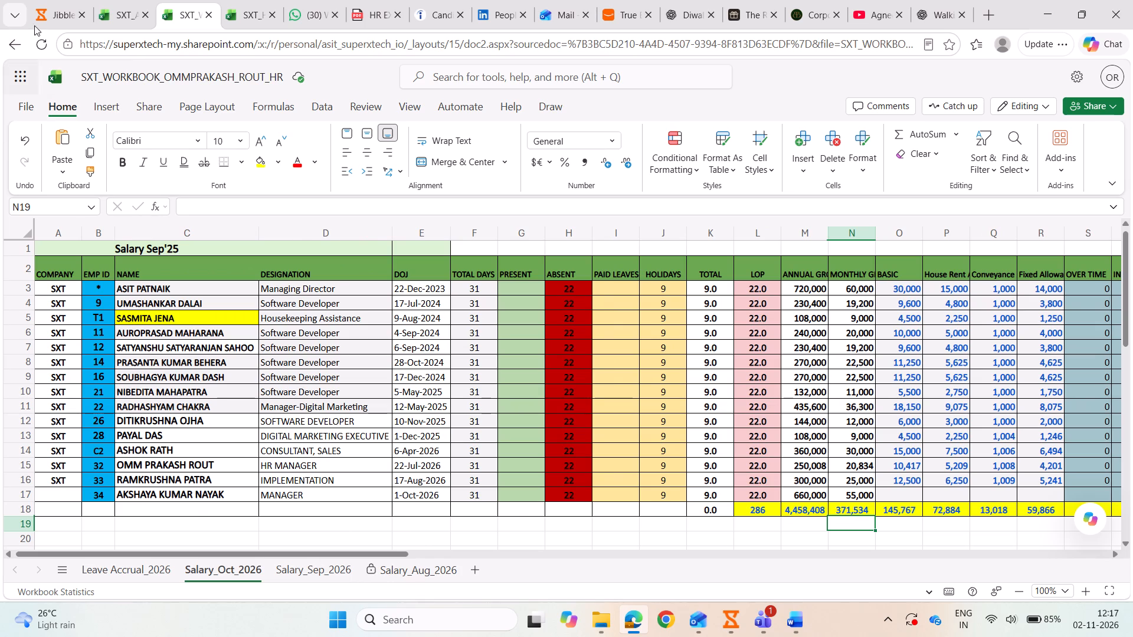
Set PRESENT to 22 for the Managing Director in row 3.
left_click(528, 291)
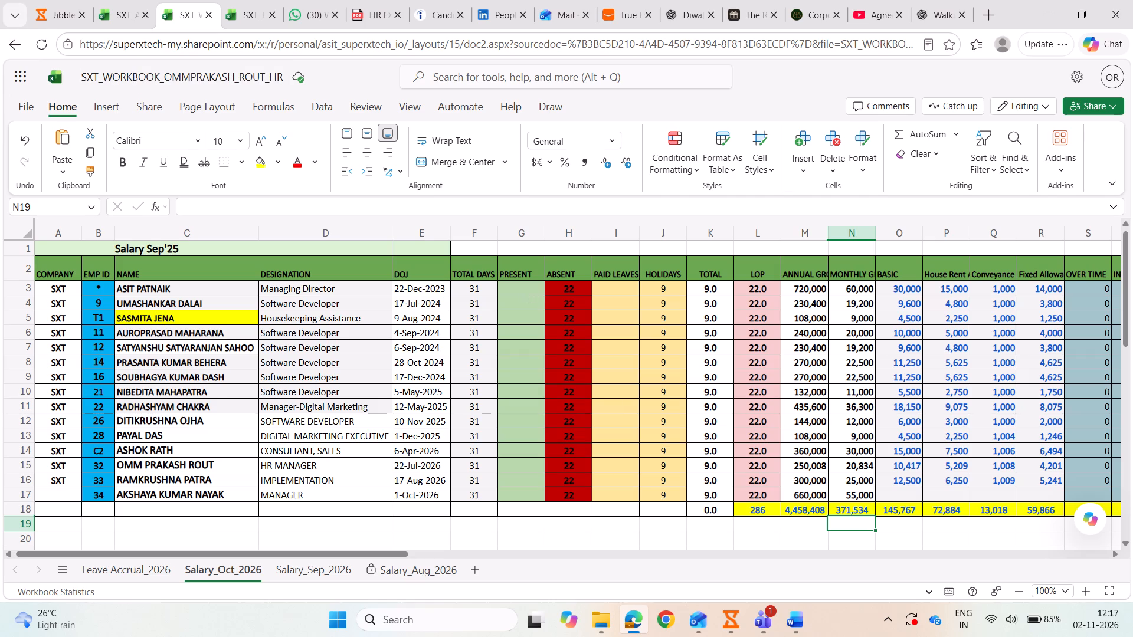
left_click(528, 291)
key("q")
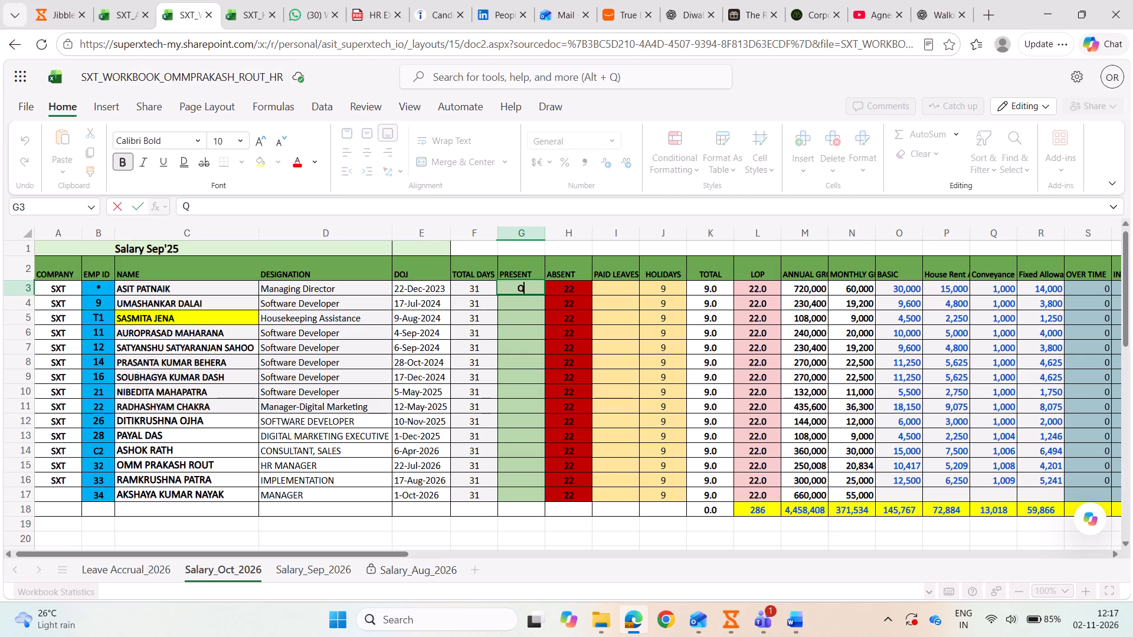
key("BackSpace")
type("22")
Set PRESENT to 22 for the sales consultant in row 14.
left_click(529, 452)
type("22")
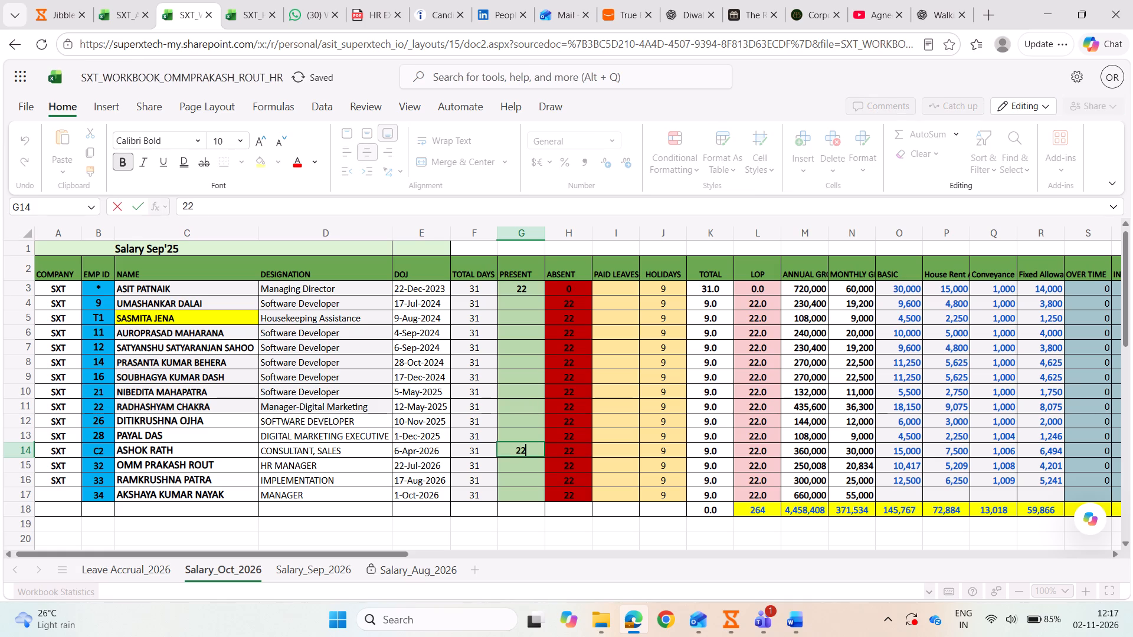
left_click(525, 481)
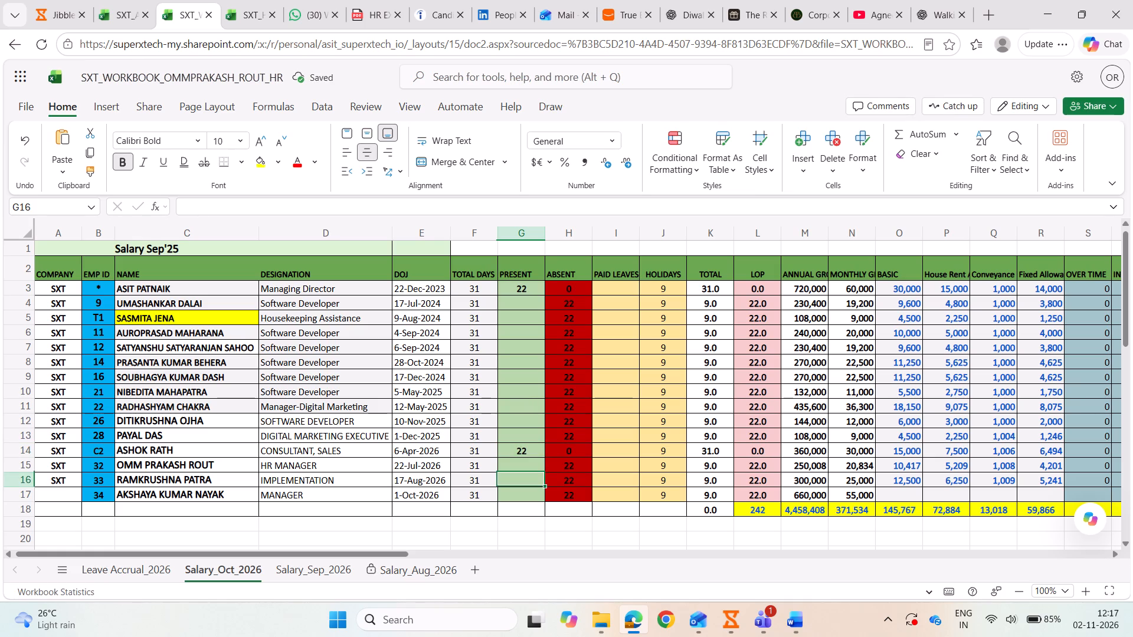
Set PRESENT to 22 for each of the five employees in rows 8 to 12.
left_click(529, 362)
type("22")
left_click(525, 376)
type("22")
left_click(525, 392)
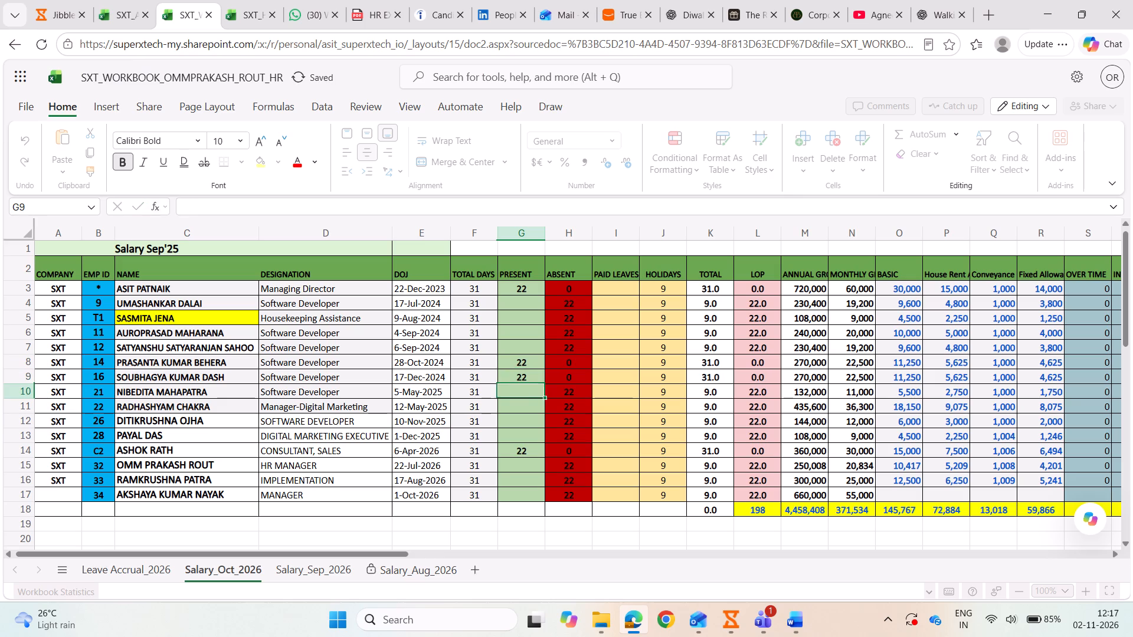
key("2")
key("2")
left_click(519, 408)
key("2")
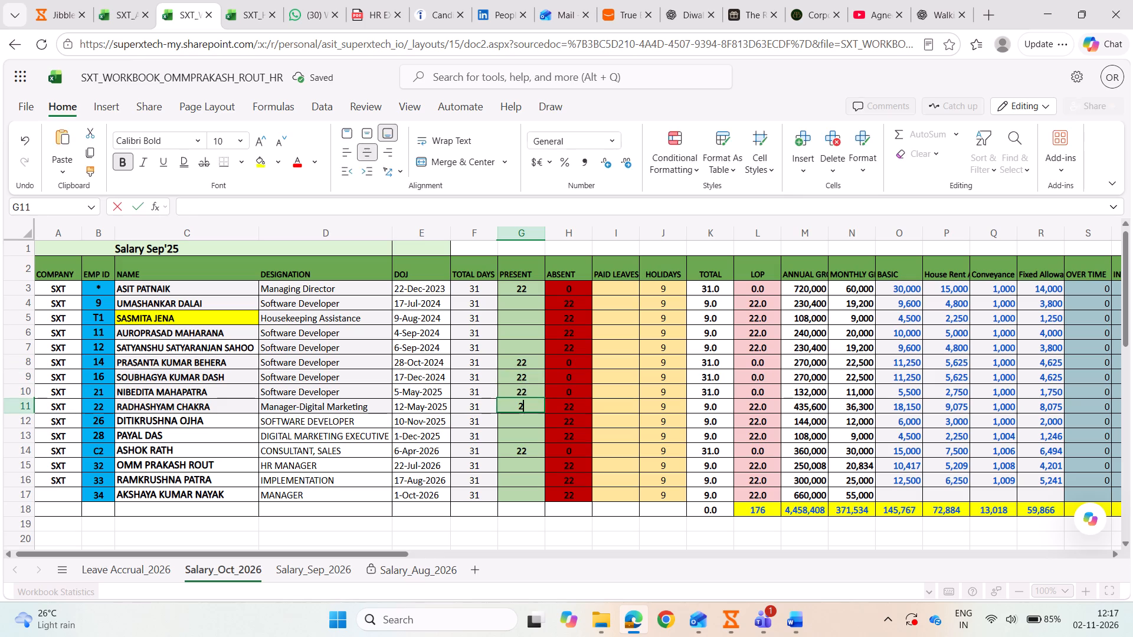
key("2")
left_click(528, 425)
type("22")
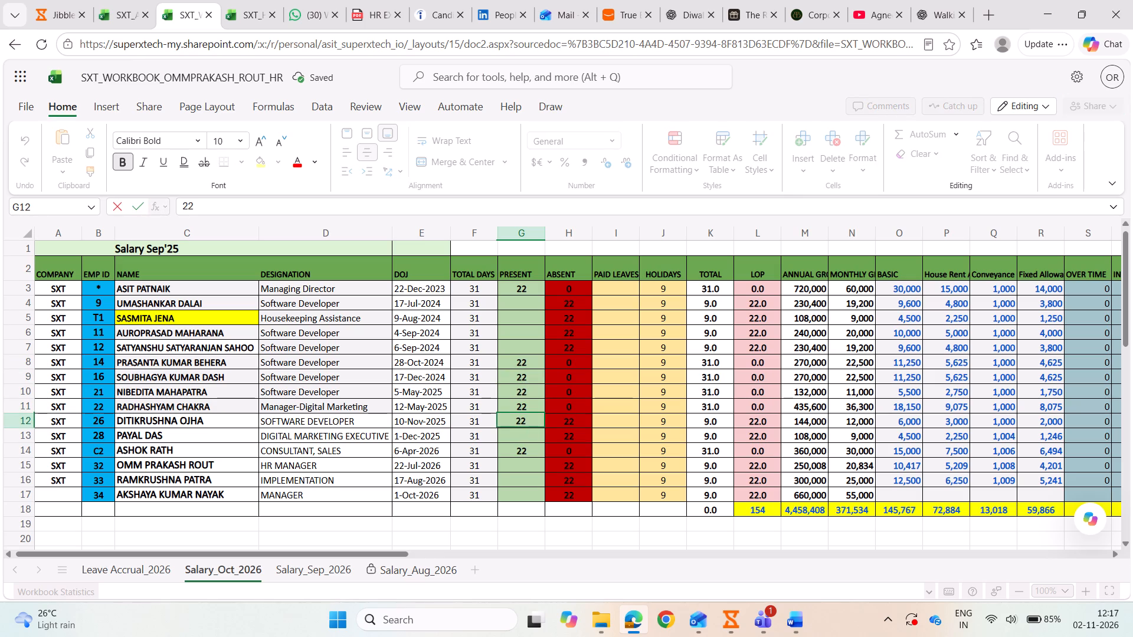
left_click(519, 445)
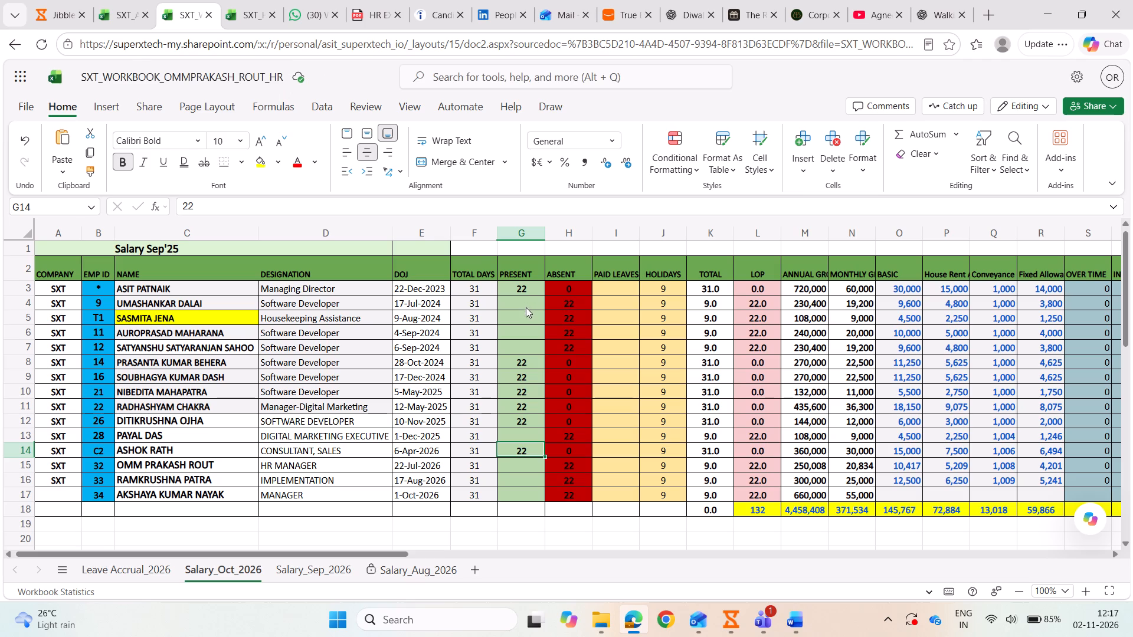
Check the employees' October present days on the OCT'26 sheet of the SXT_ATTENDANCE SHEET_2026 workbook, and return to the salary workbook.
left_click(70, 19)
left_click(129, 14)
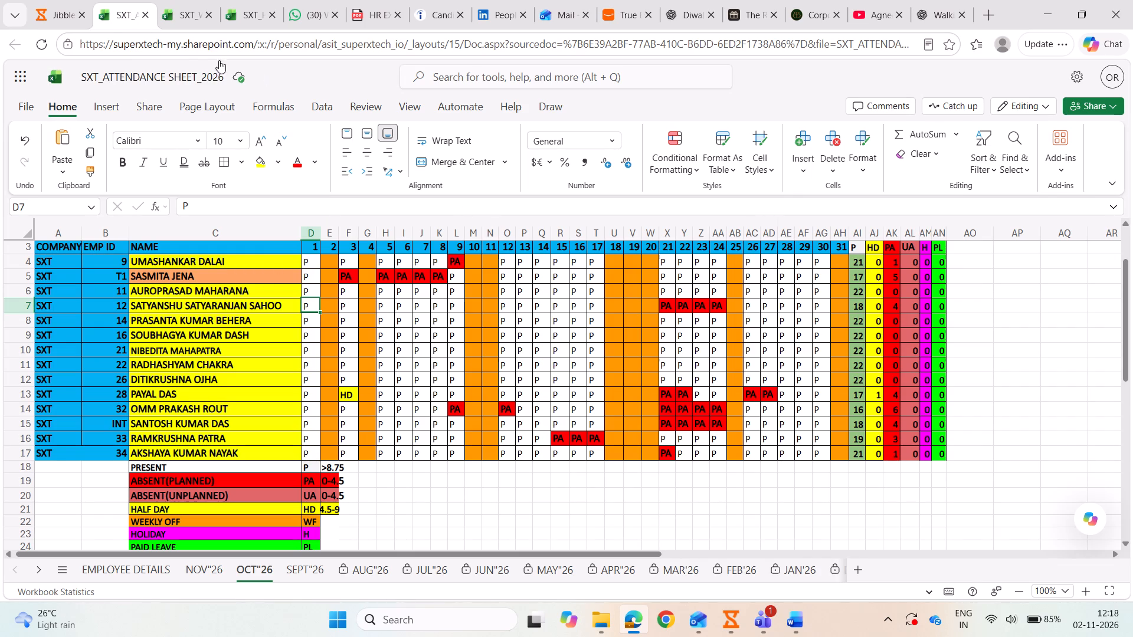
left_click(178, 6)
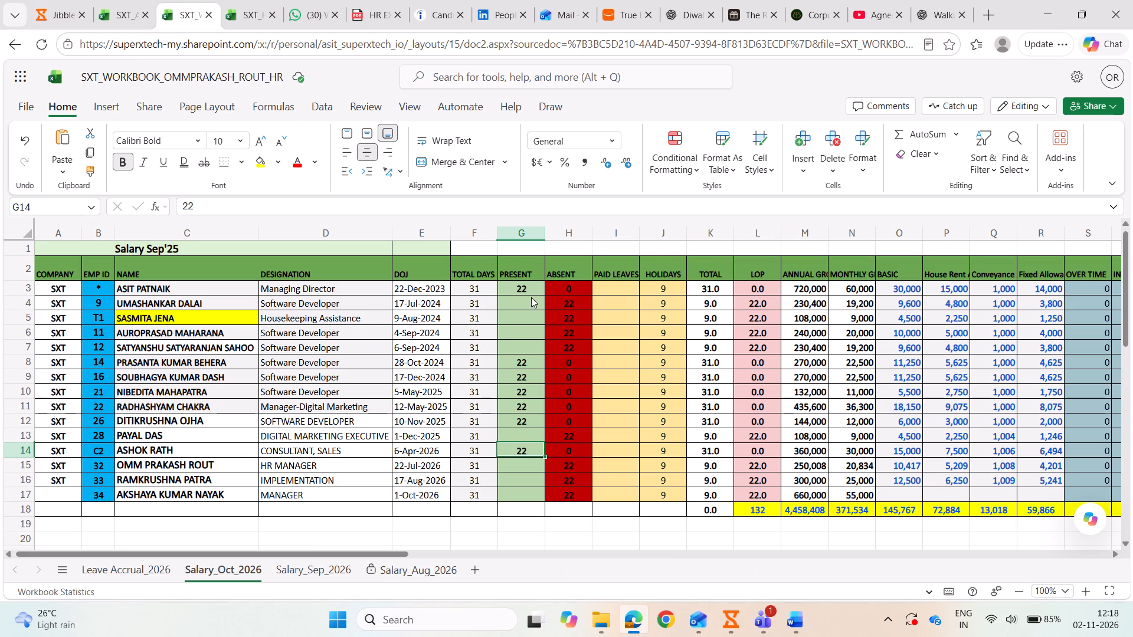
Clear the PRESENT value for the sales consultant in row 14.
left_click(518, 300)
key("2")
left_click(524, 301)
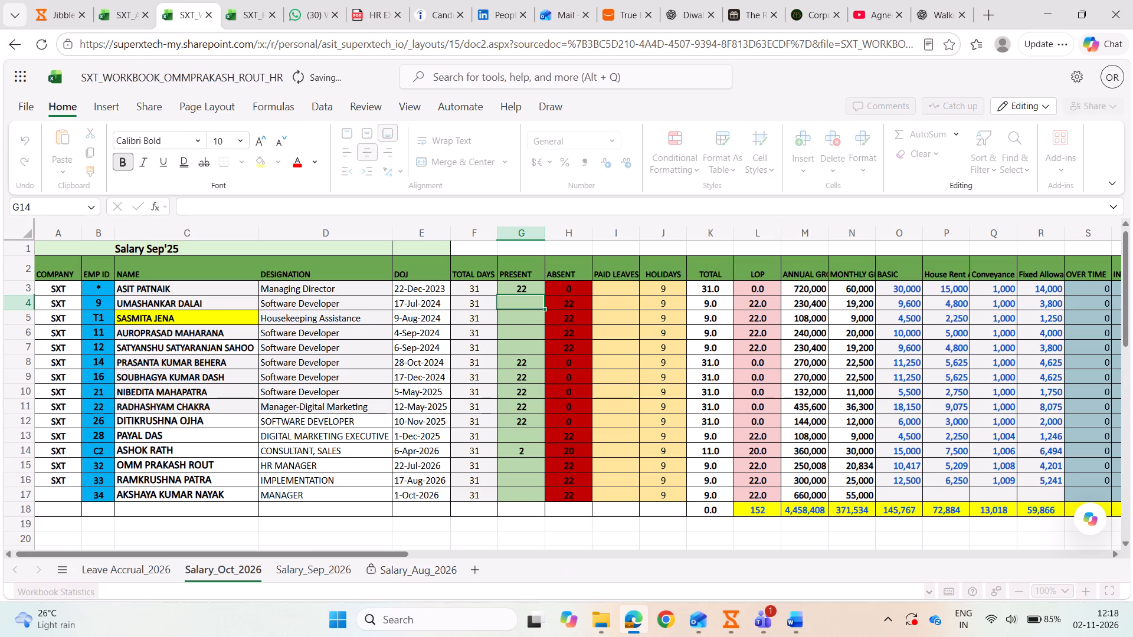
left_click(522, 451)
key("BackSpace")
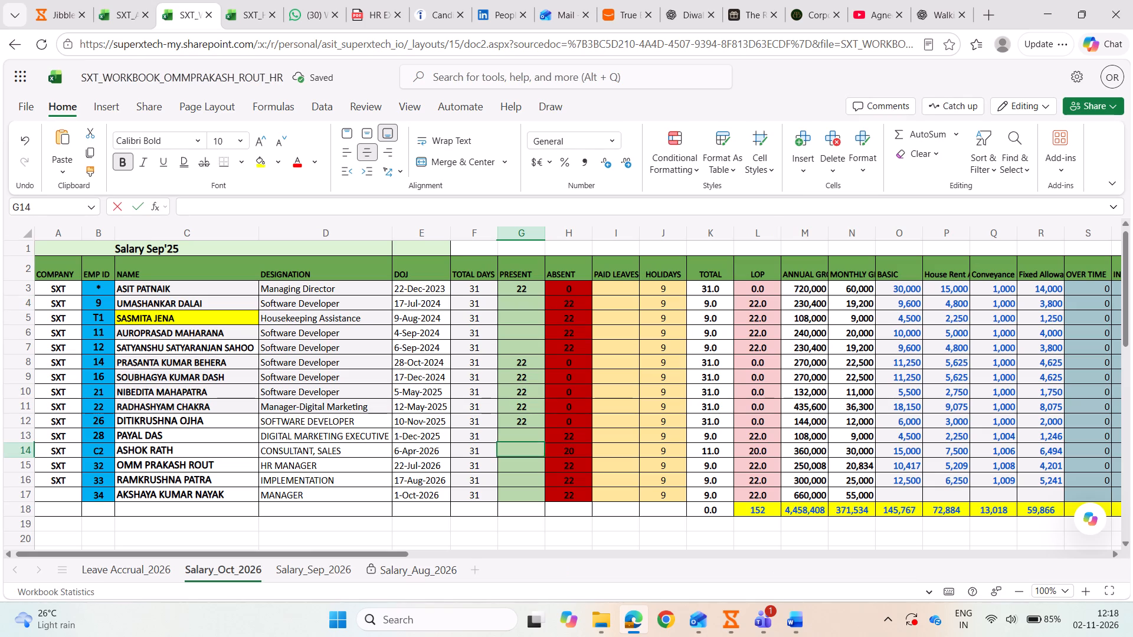
Set PRESENT to 21 in row 4, 17 in row 5 and 22 in row 6, following the October attendance sheet.
left_click(525, 304)
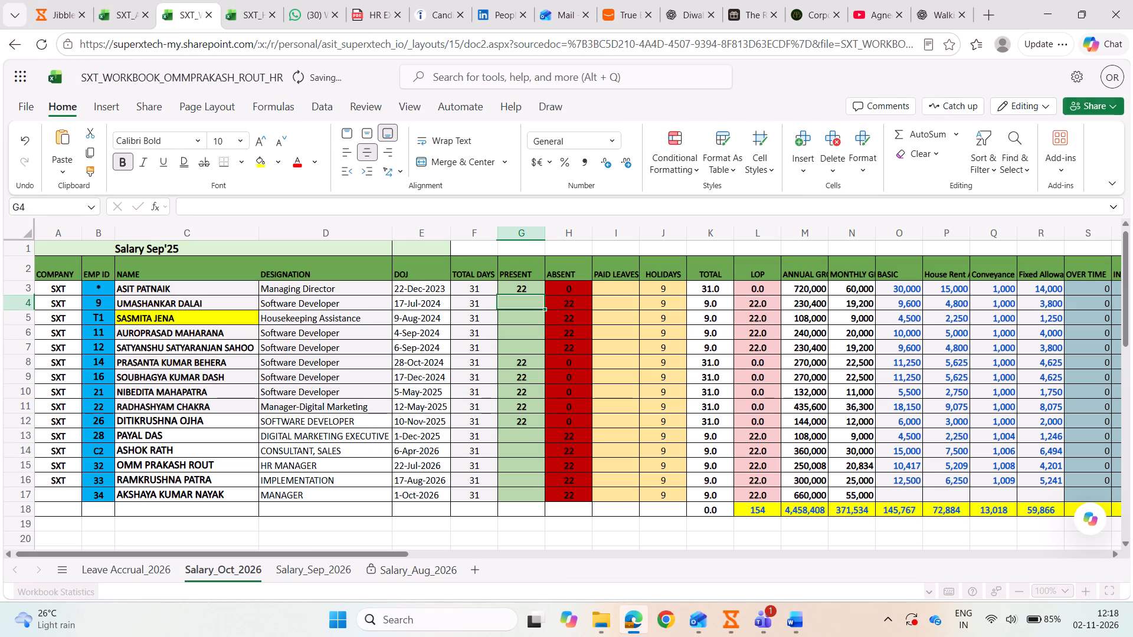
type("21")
left_click(533, 323)
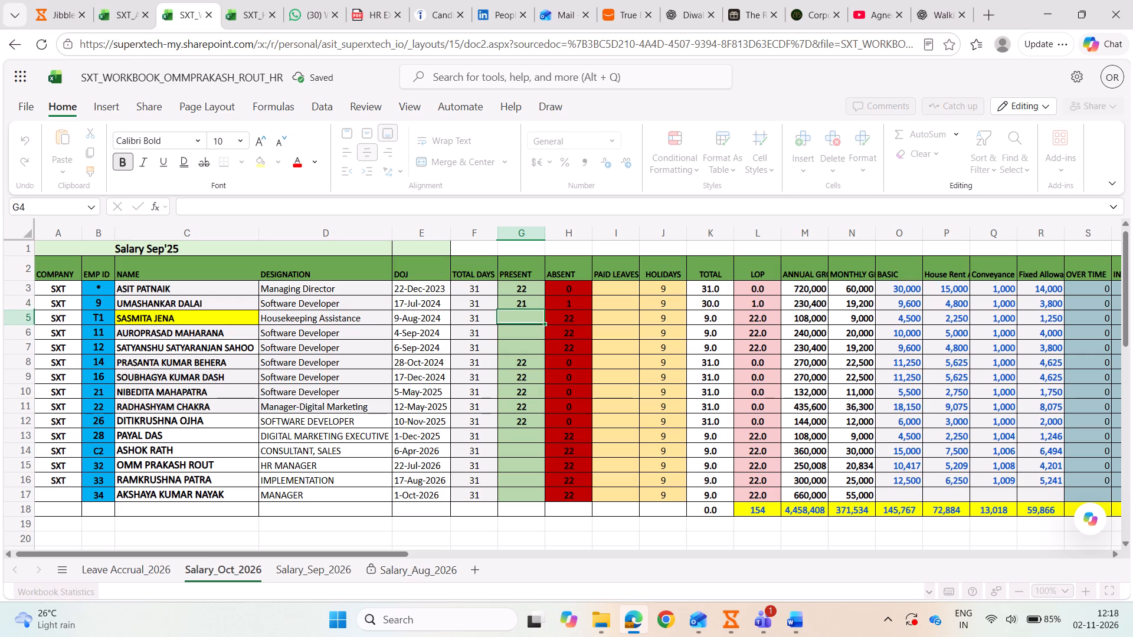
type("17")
left_click(532, 333)
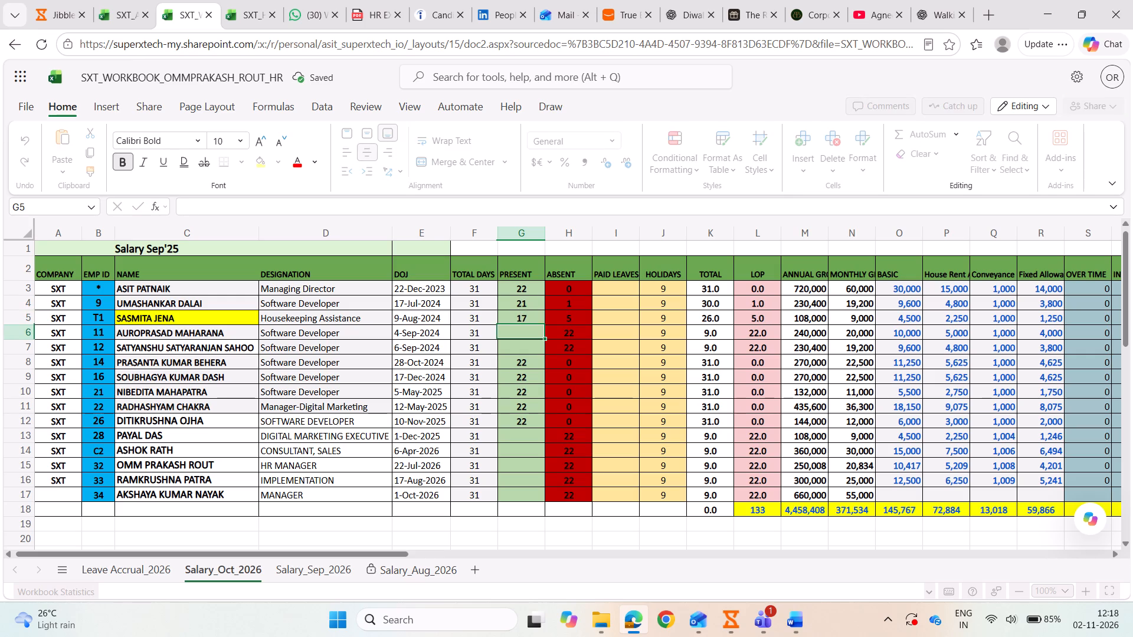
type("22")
left_click(529, 349)
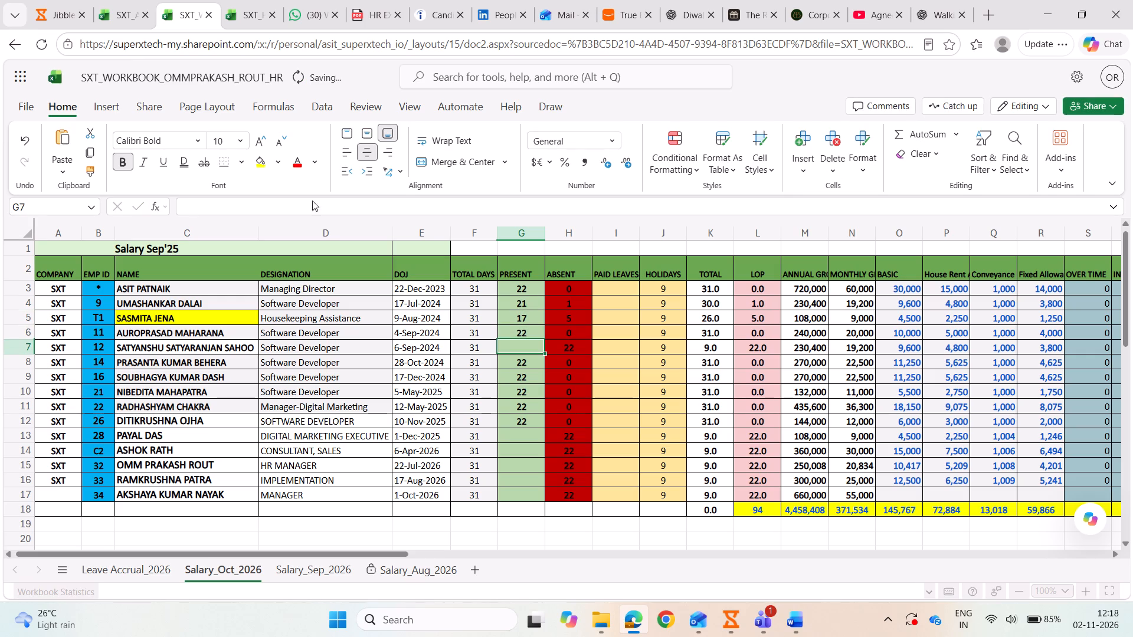
Set PRESENT to 18 in row 7 and 17 in row 13, following the October attendance sheet.
left_click(119, 2)
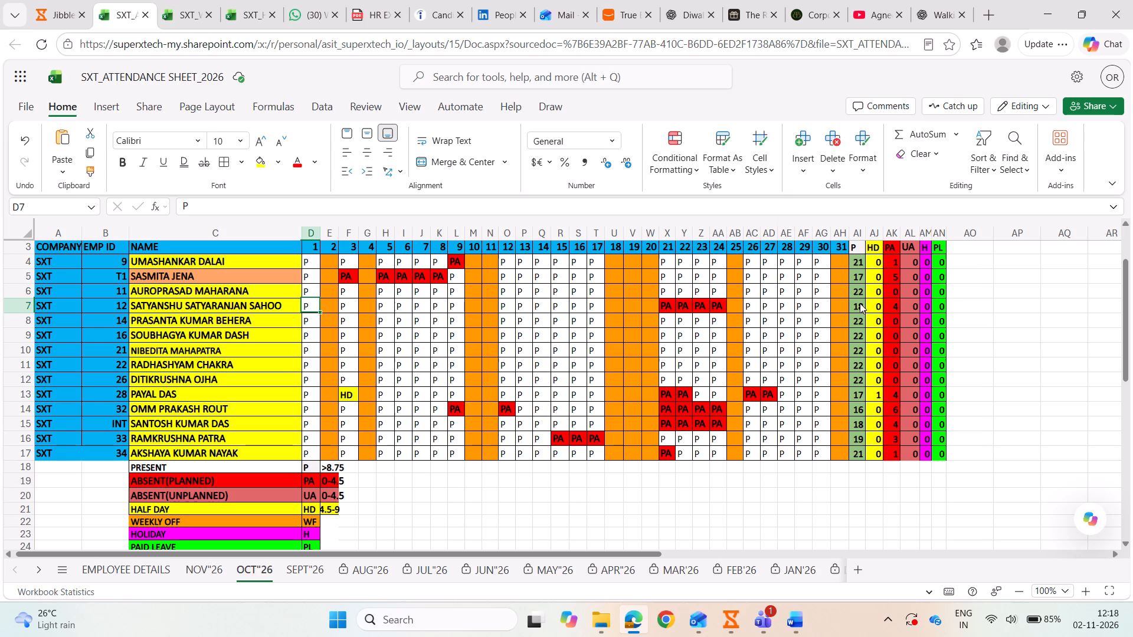
left_click(188, 18)
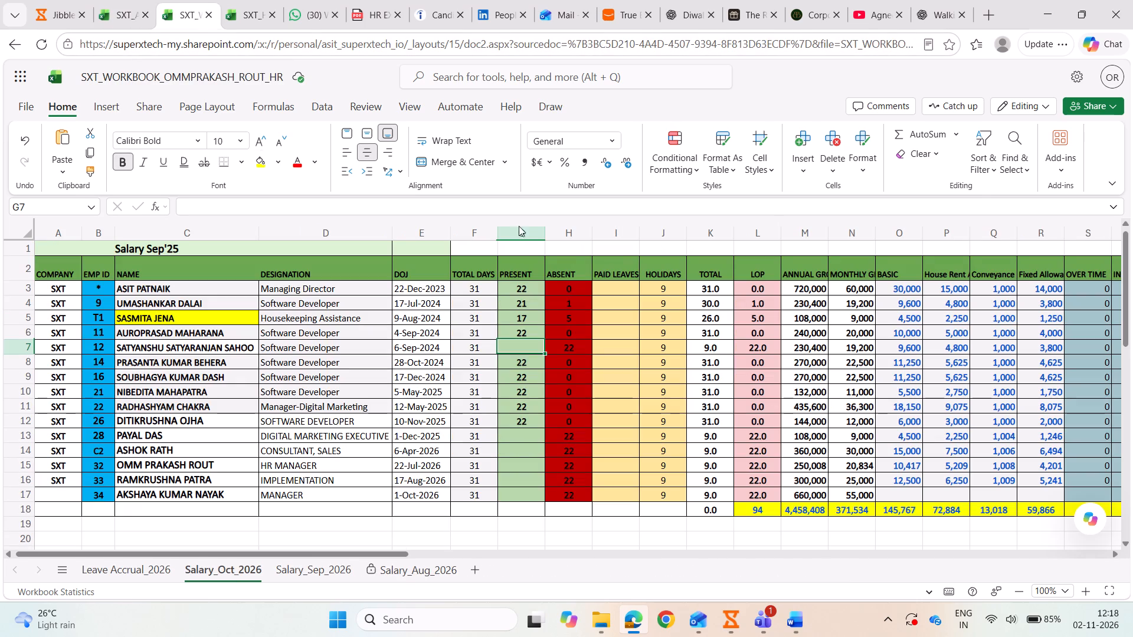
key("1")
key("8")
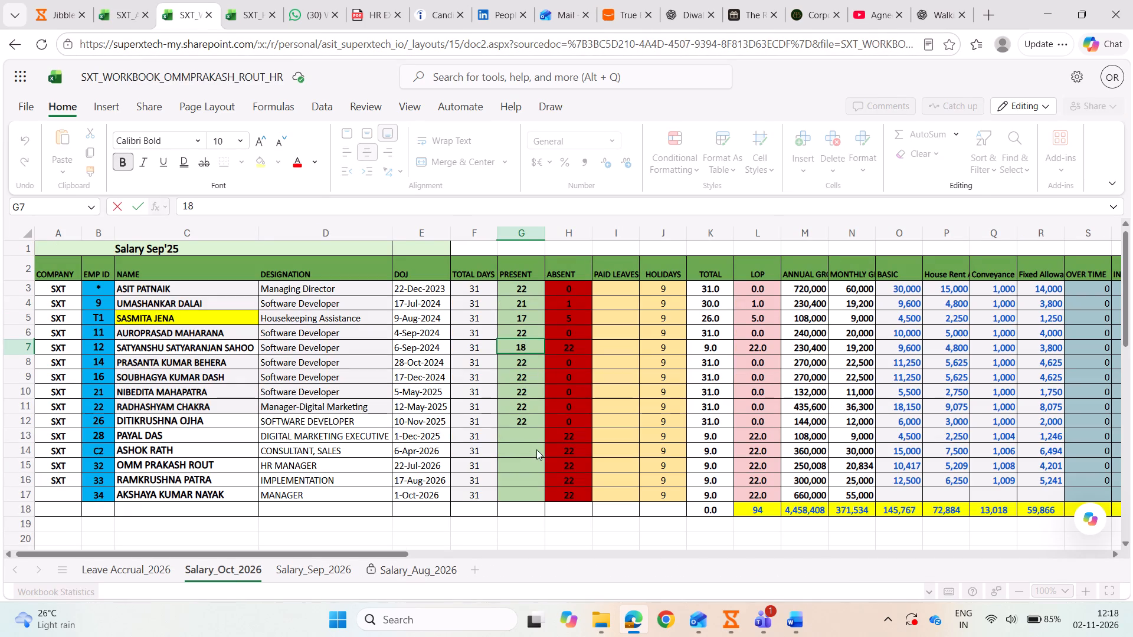
left_click(536, 449)
left_click(531, 448)
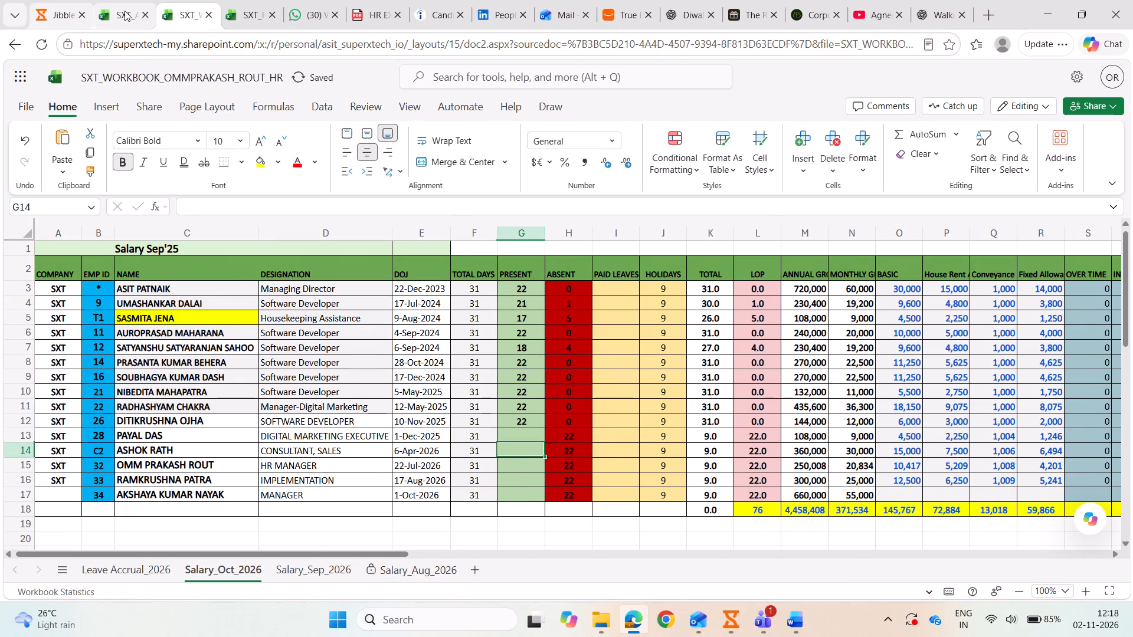
left_click(125, 11)
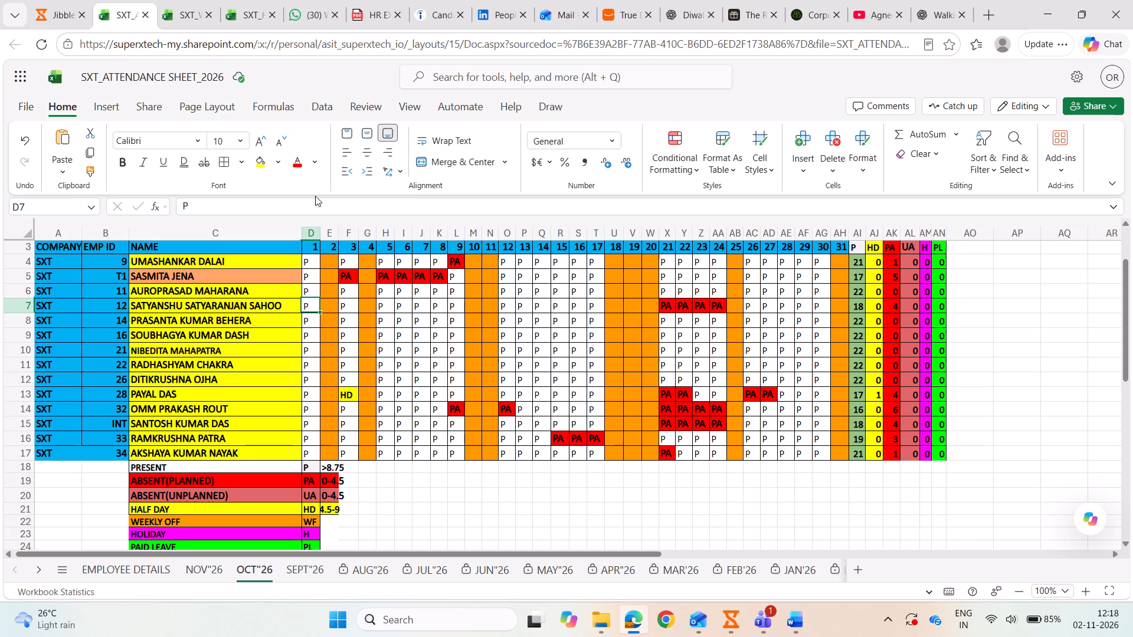
left_click(178, 9)
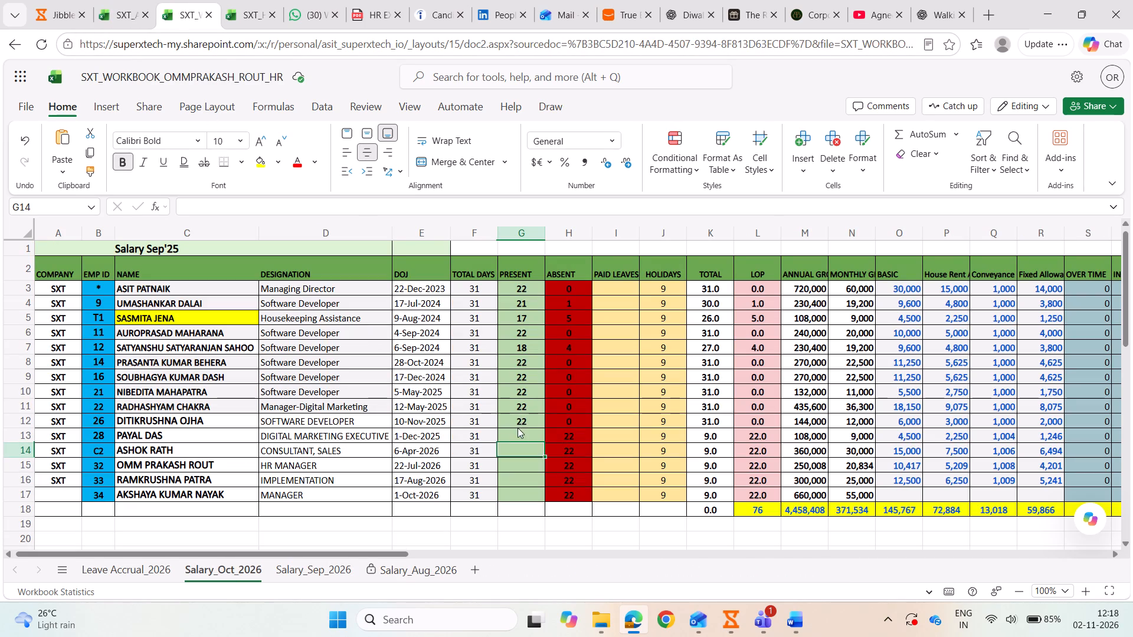
left_click(521, 434)
left_click(522, 436)
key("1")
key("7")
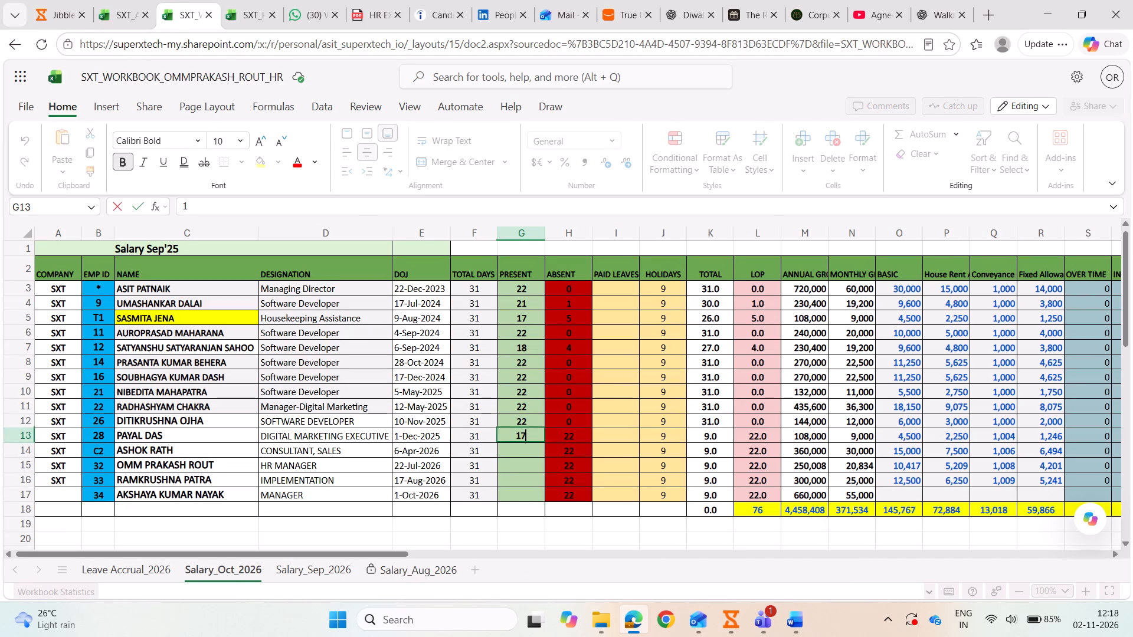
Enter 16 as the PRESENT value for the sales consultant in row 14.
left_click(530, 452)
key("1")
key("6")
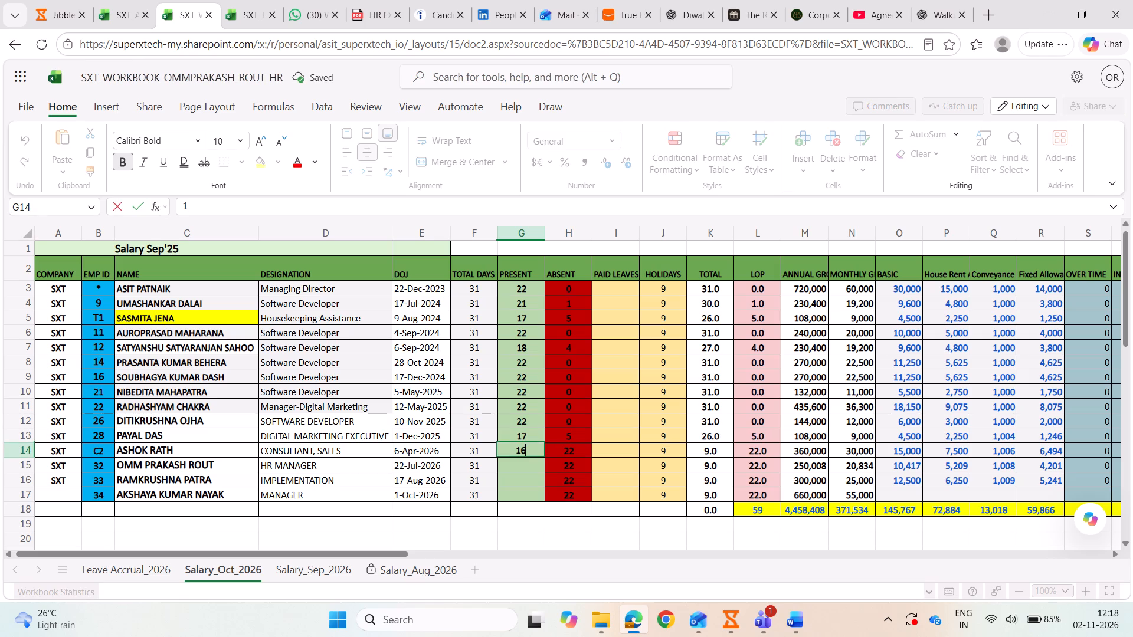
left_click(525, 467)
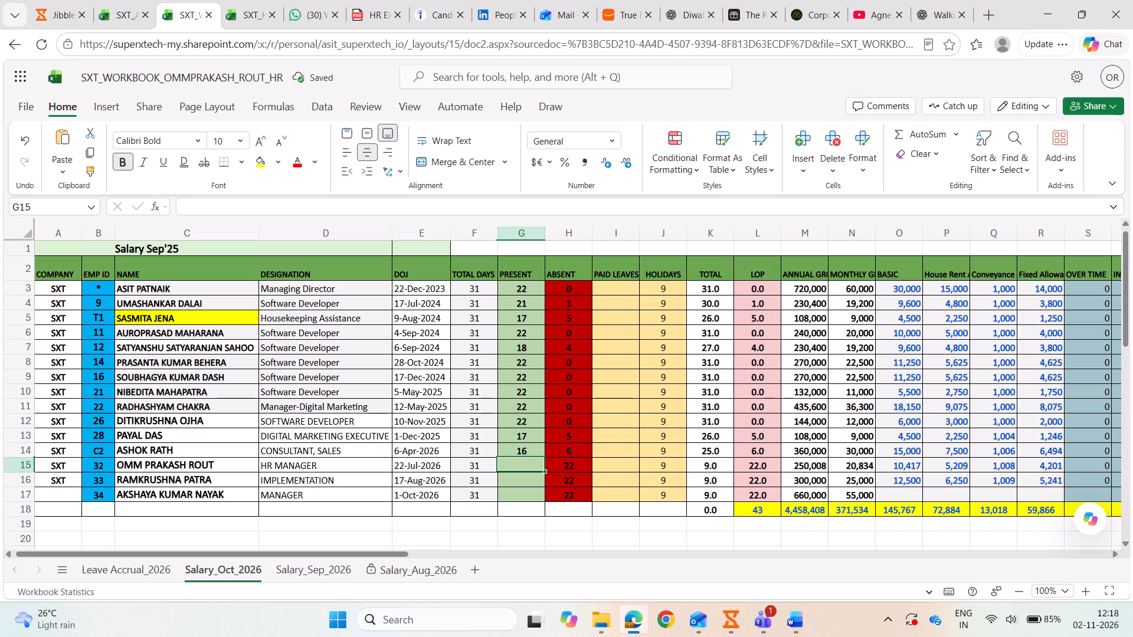
Set PRESENT to 22 for the sales consultant in row 14 and 16 for the HR manager in row 15.
left_click(528, 452)
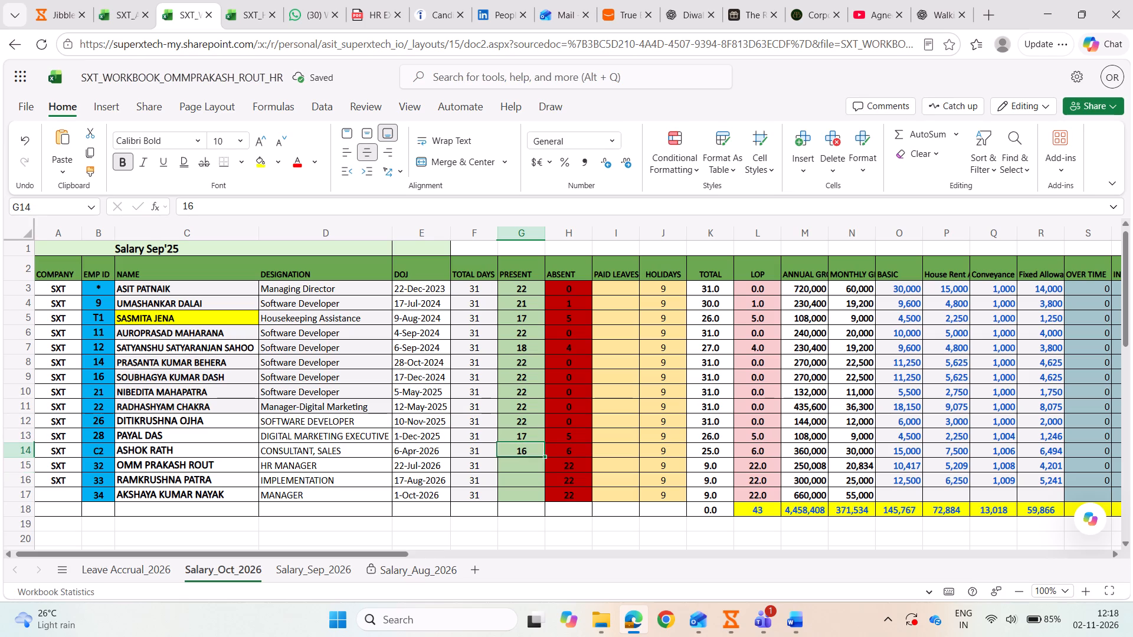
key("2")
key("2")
left_click(529, 466)
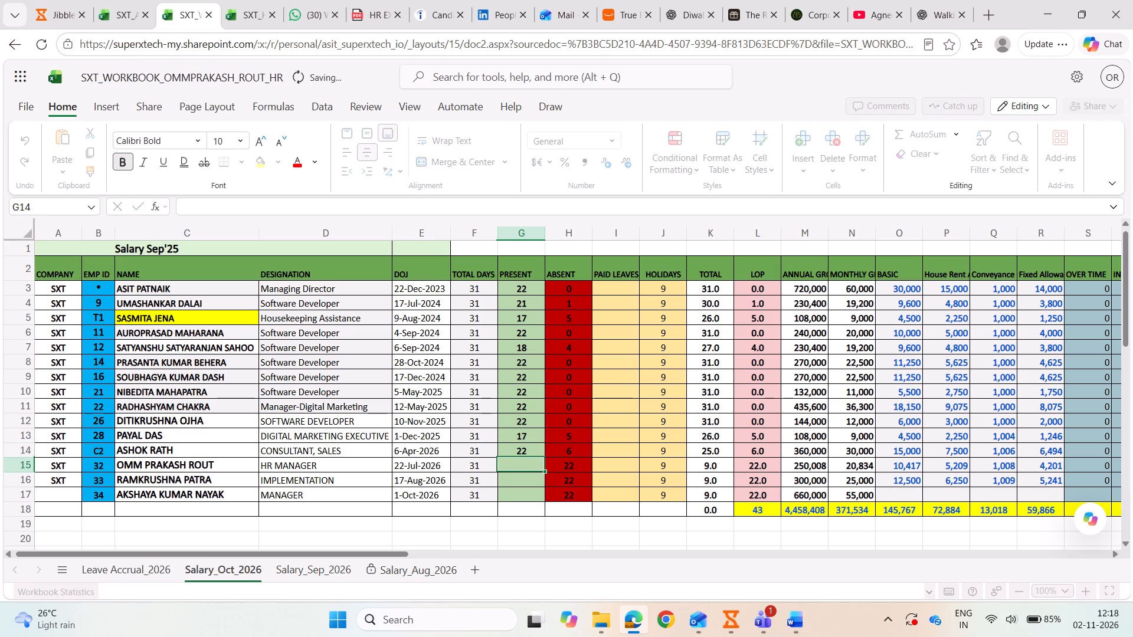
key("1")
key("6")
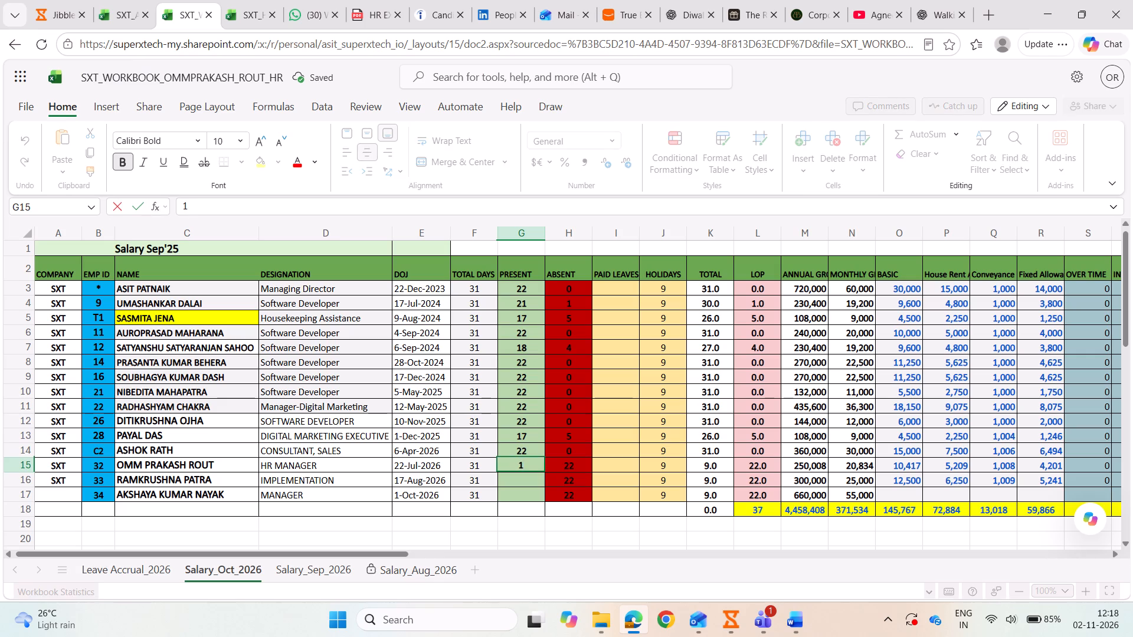
Set PRESENT to 19 in row 16 and 21 in row 17, following the October attendance sheet.
left_click(531, 475)
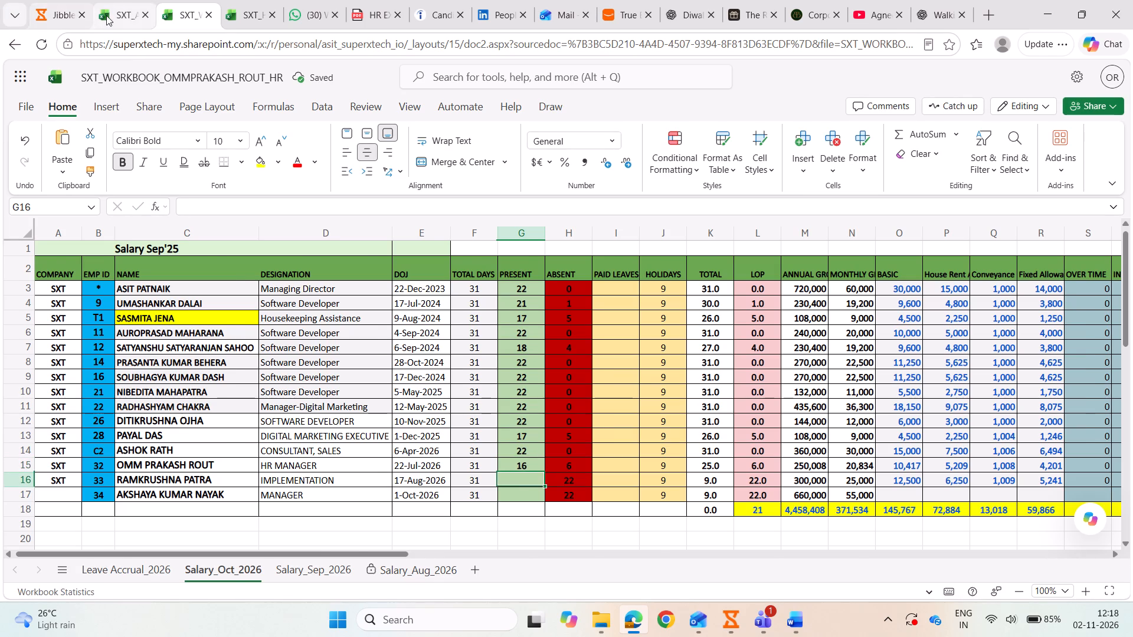
left_click(106, 15)
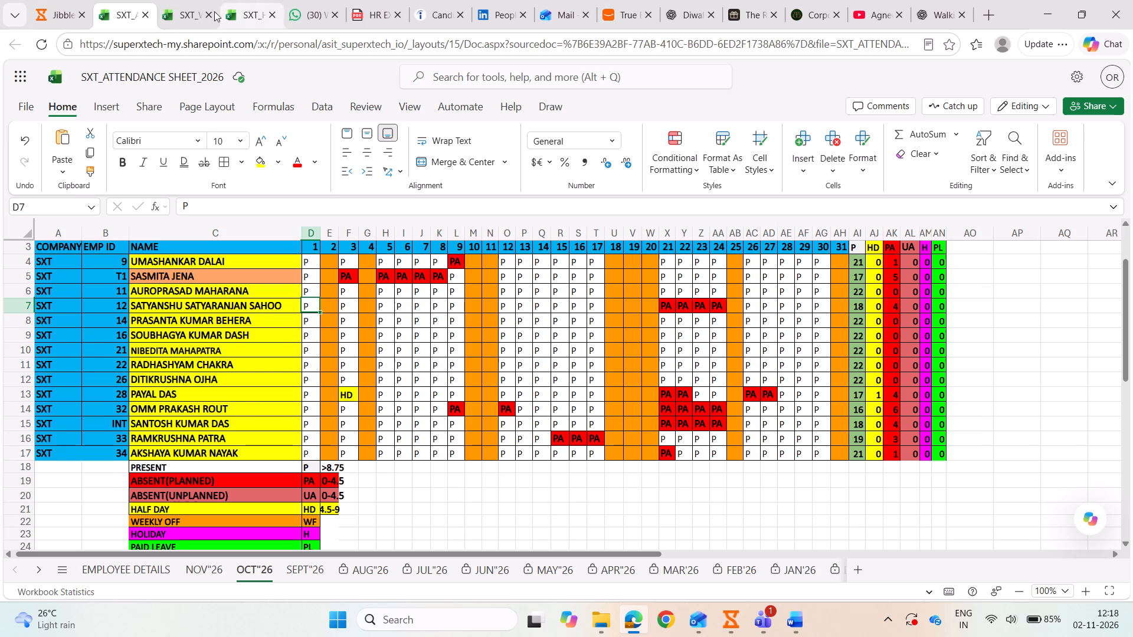
left_click(176, 20)
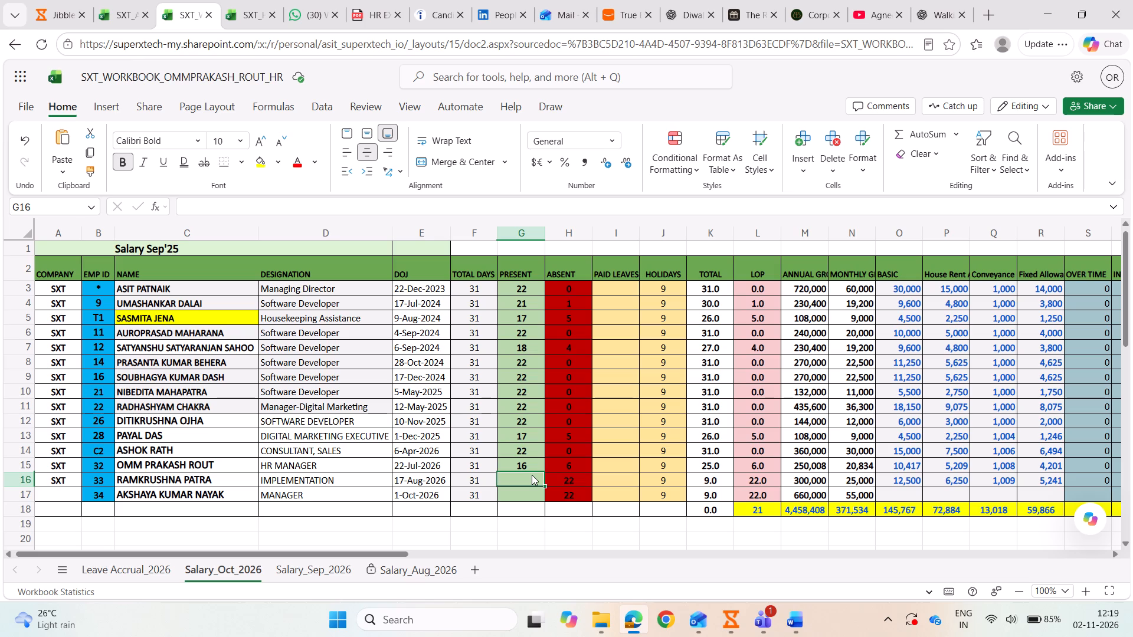
left_click(126, 20)
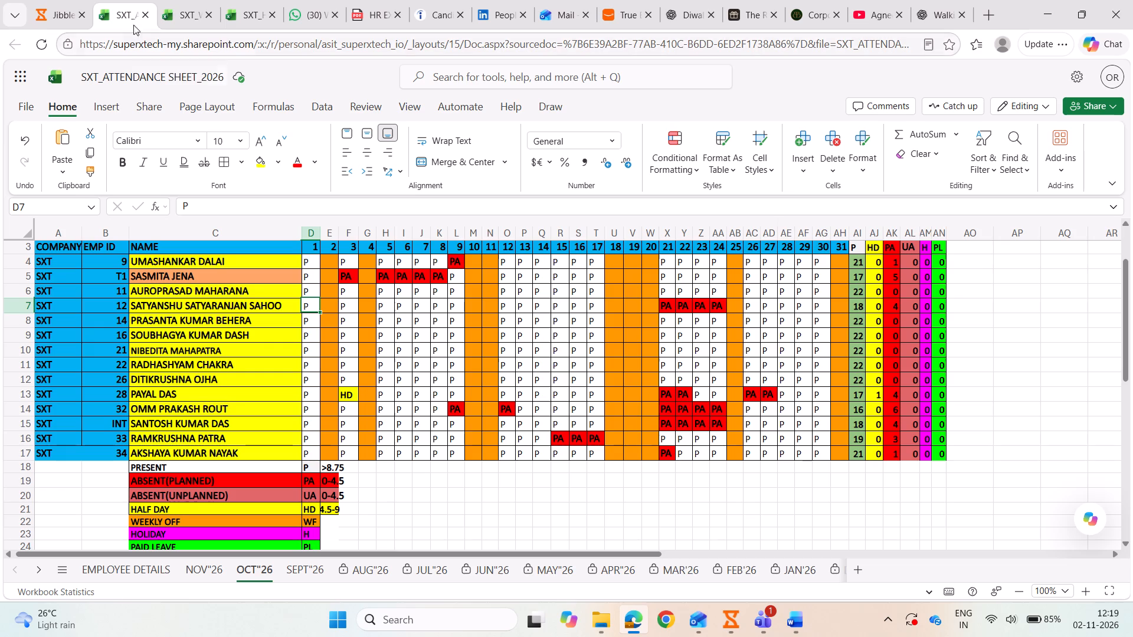
left_click(181, 12)
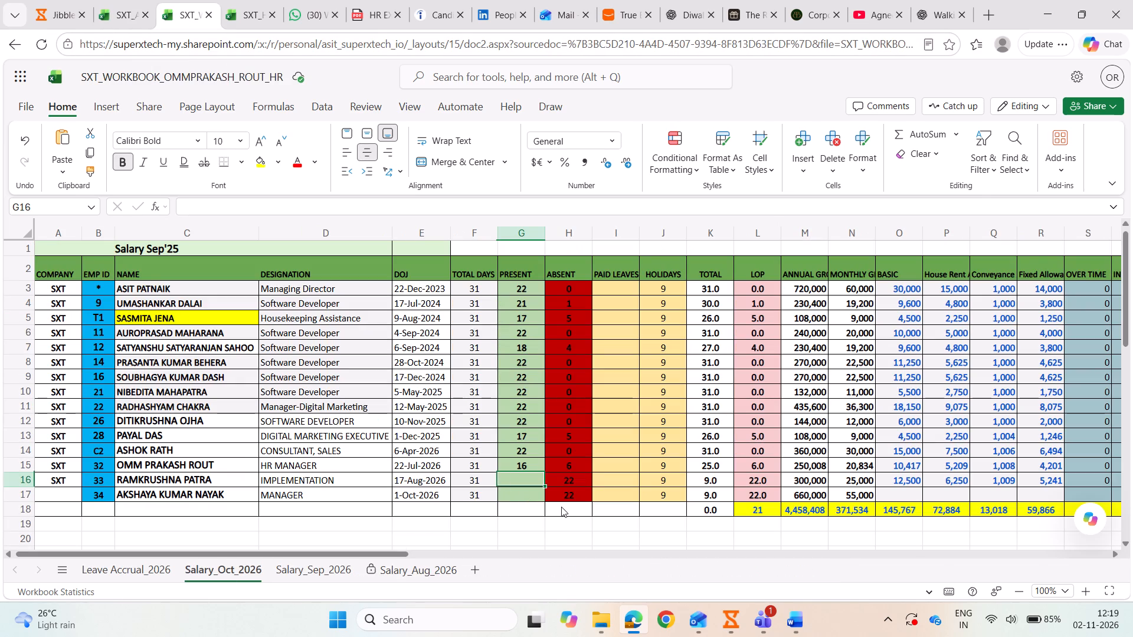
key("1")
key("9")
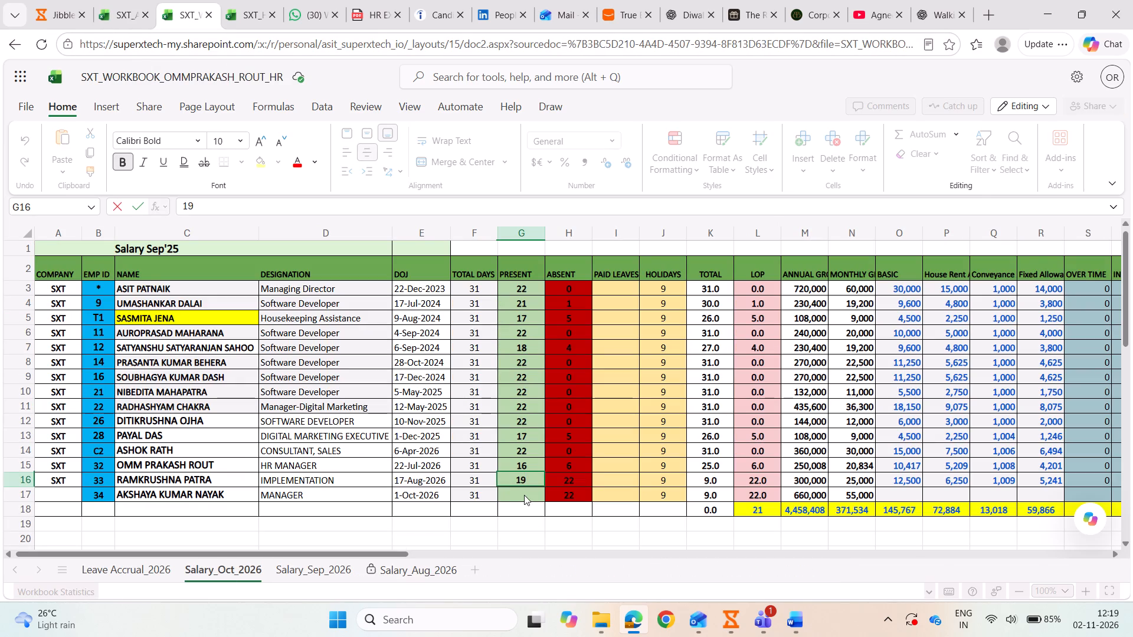
double_click(524, 495)
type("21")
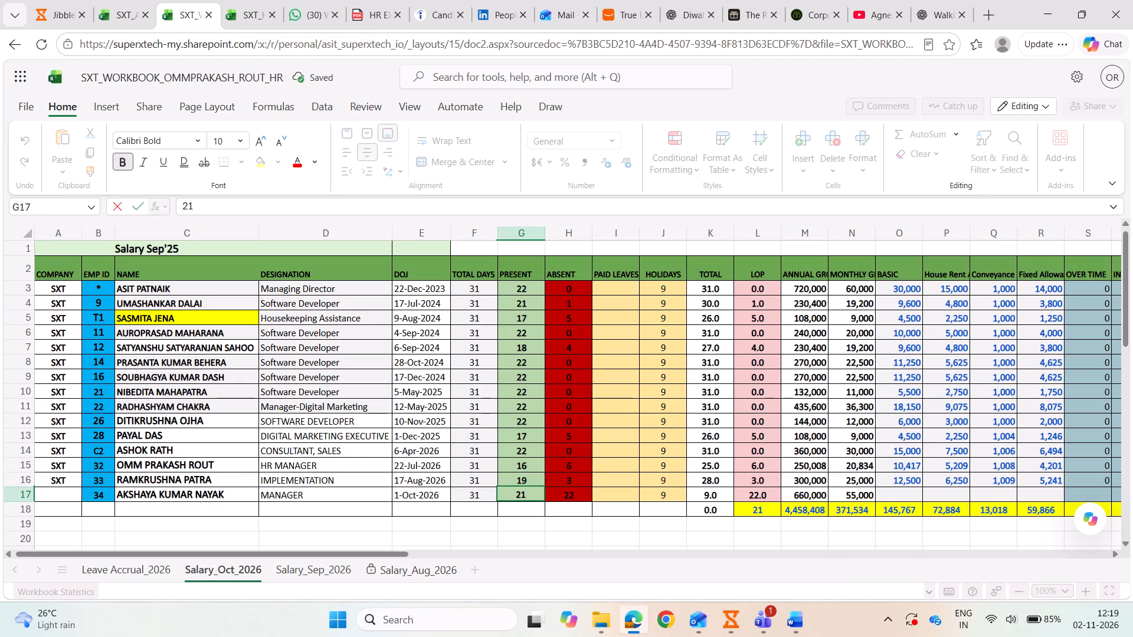
left_click(529, 518)
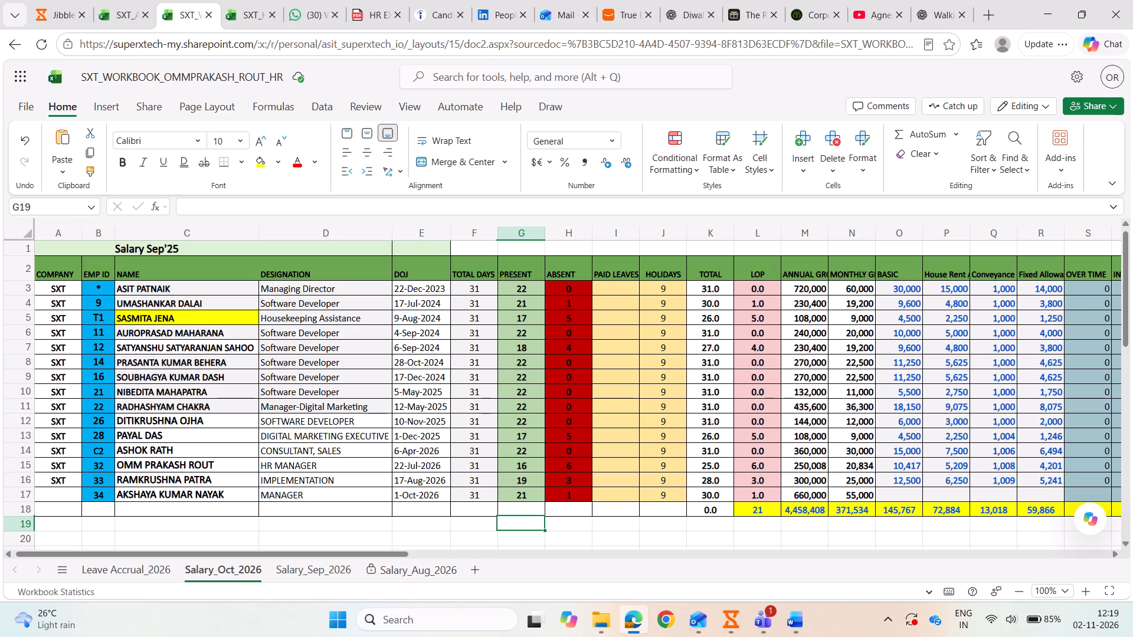
Fill the COMPANY value SXT down into the new manager's row 17.
left_click_drag(74, 464, 70, 480)
left_click_drag(83, 487, 80, 496)
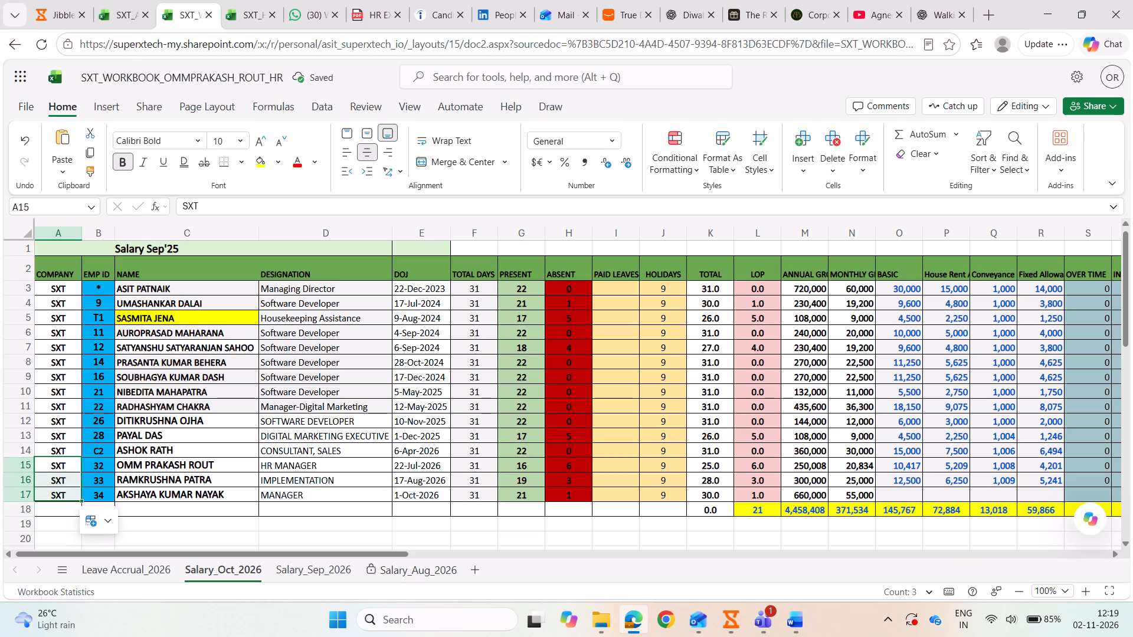
left_click(622, 288)
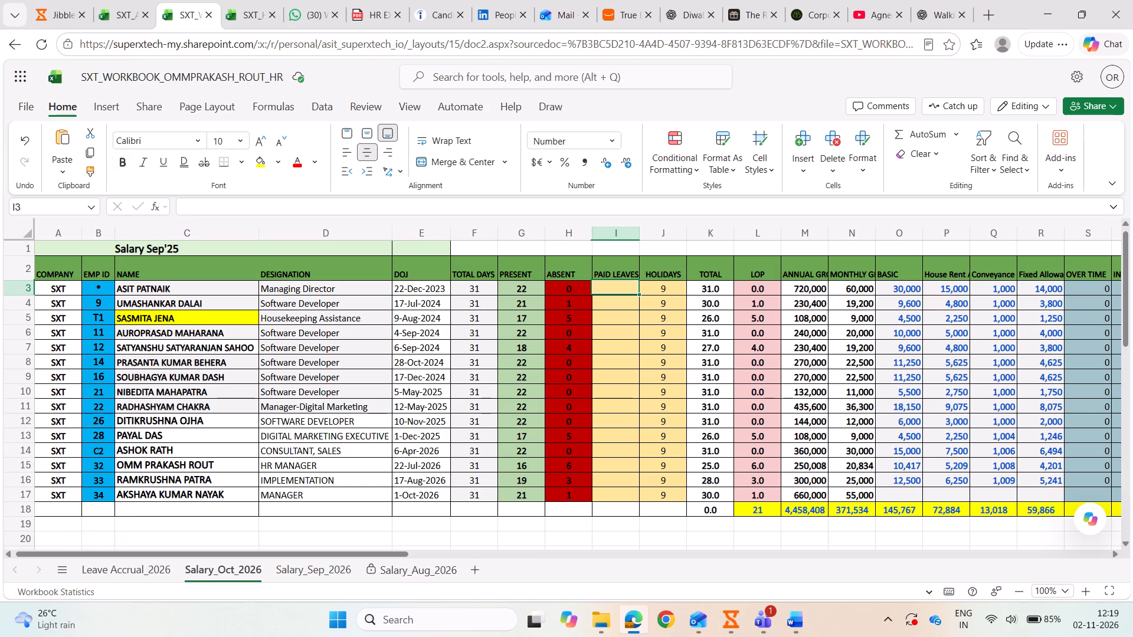
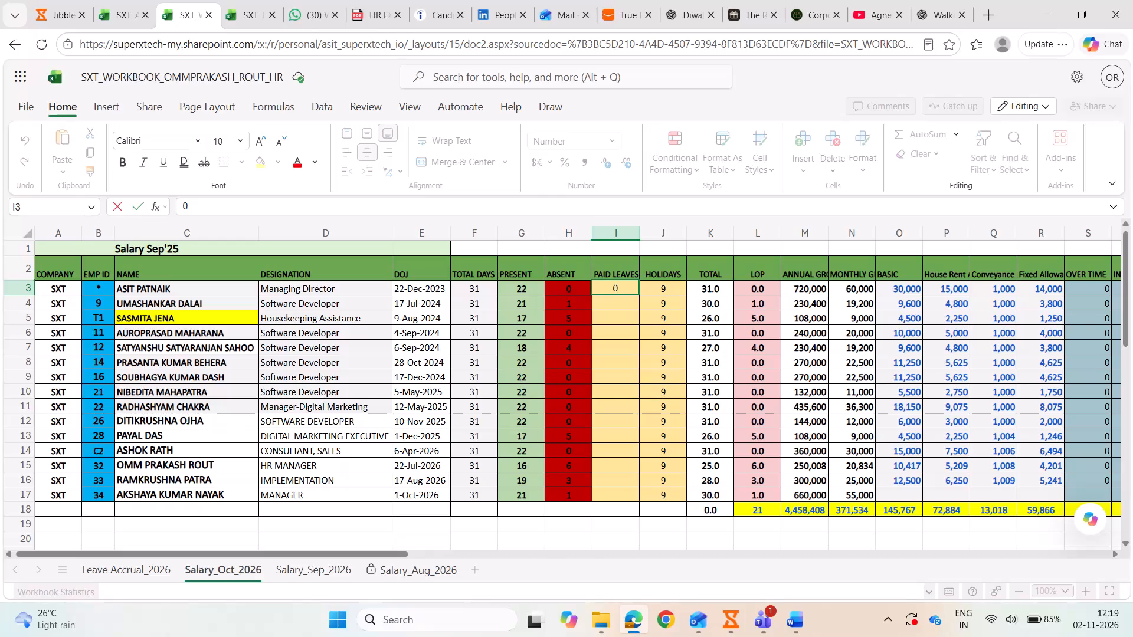
Enter 0 as PAID LEAVES for the managing director in row 3 and the sales consultant in row 14.
key("Return")
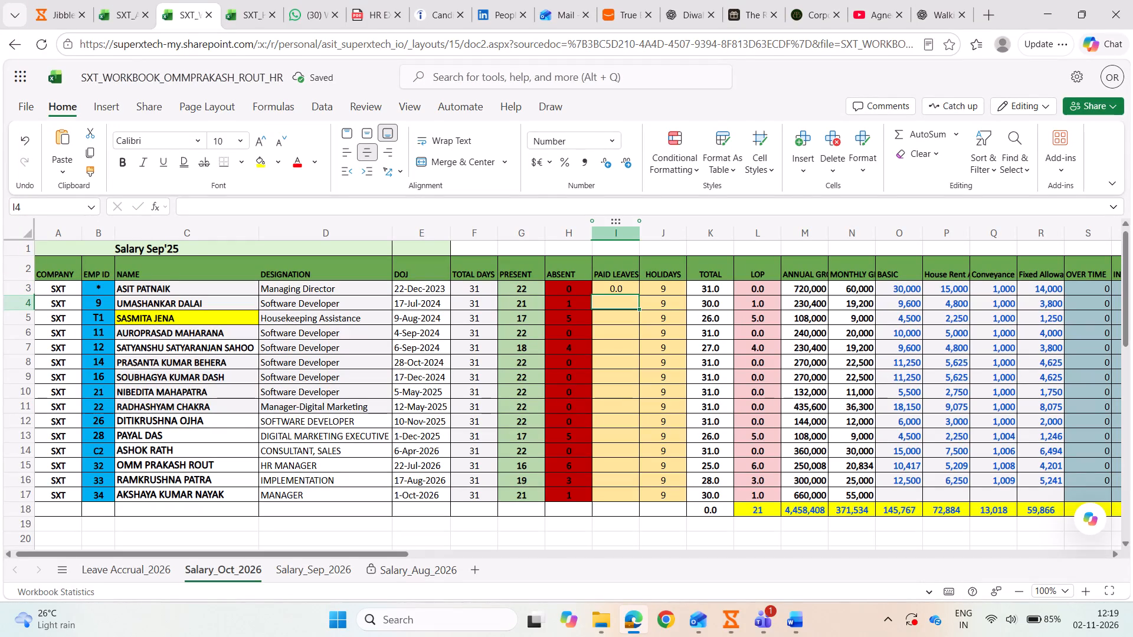
left_click(625, 449)
key("0")
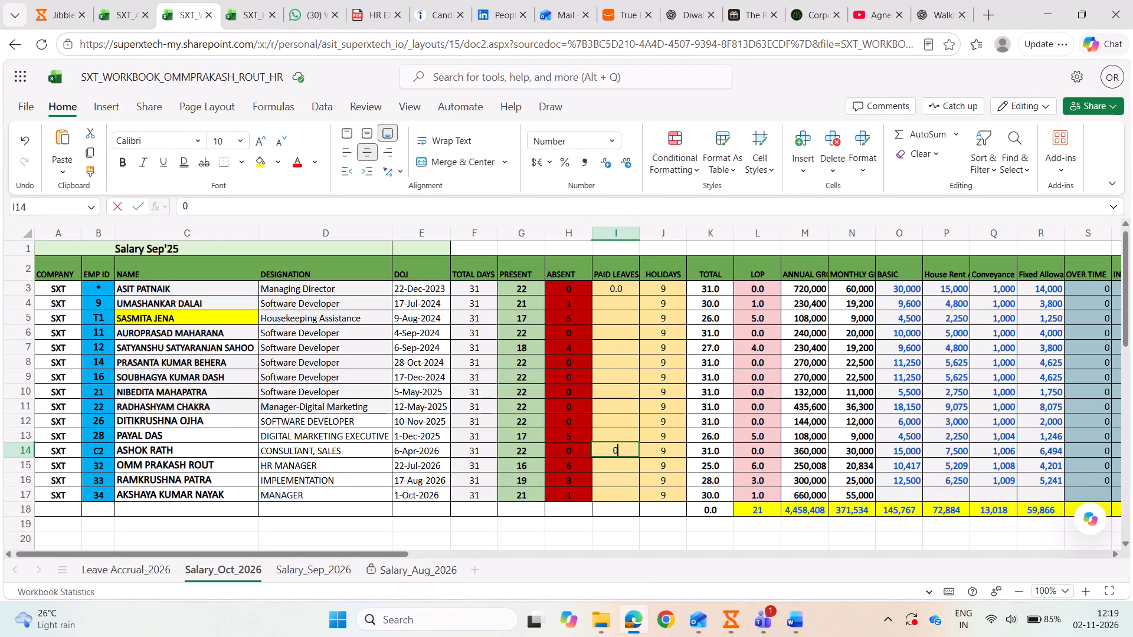
left_click(621, 481)
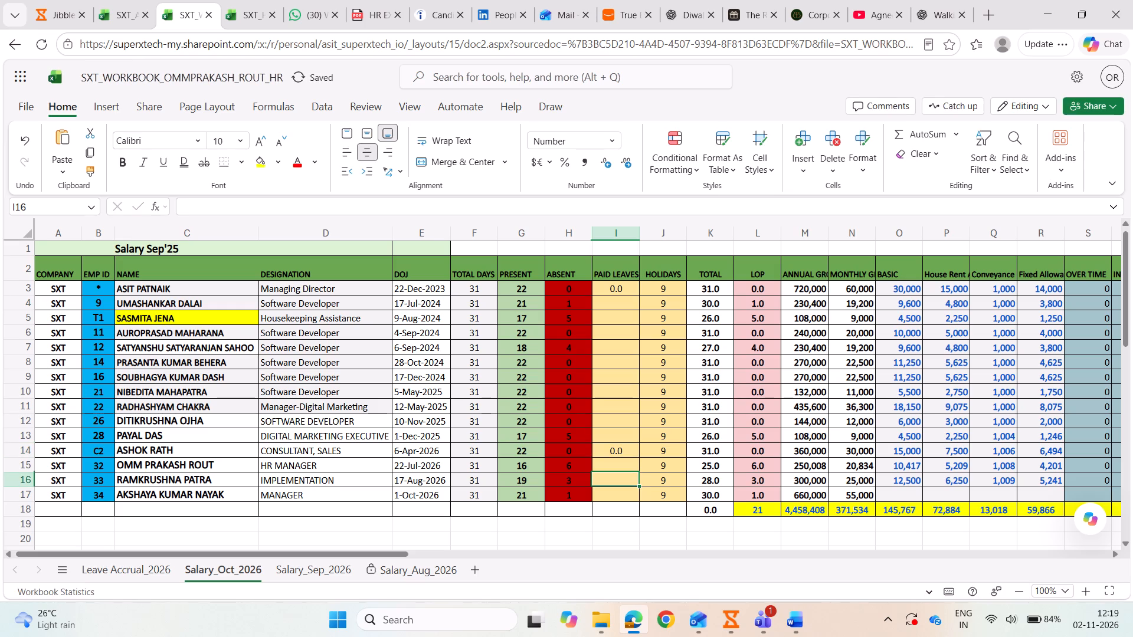
Check October attendance and the leave balances in Leave Accrual_2026, and enter PAID LEAVES of 1 in row 4 and 0 in row 6.
left_click(119, 11)
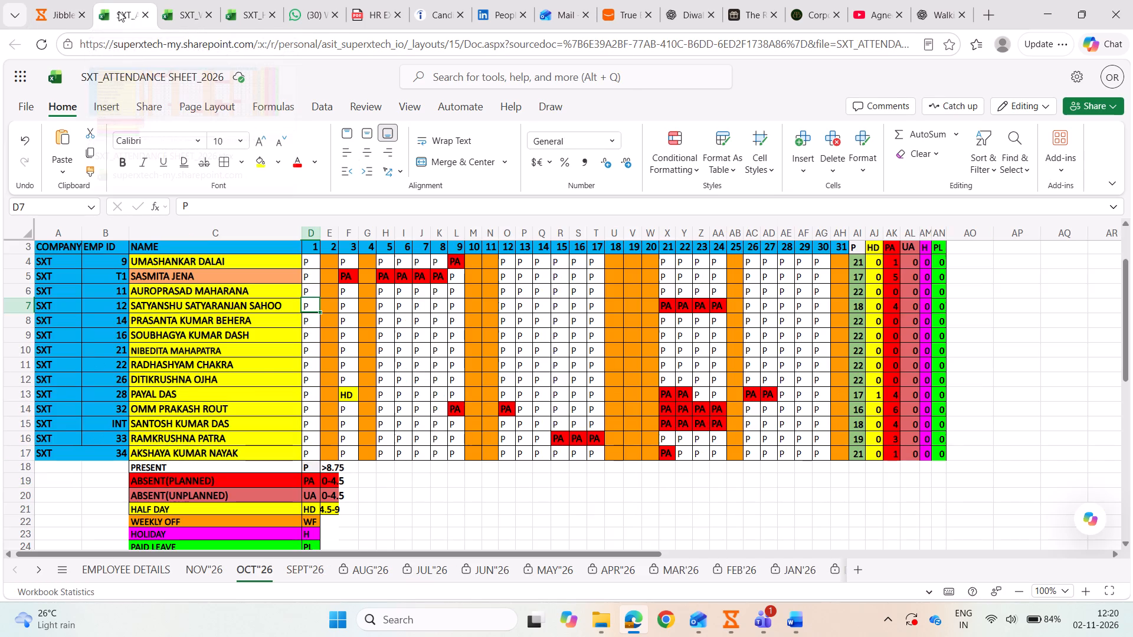
left_click(187, 22)
left_click(140, 569)
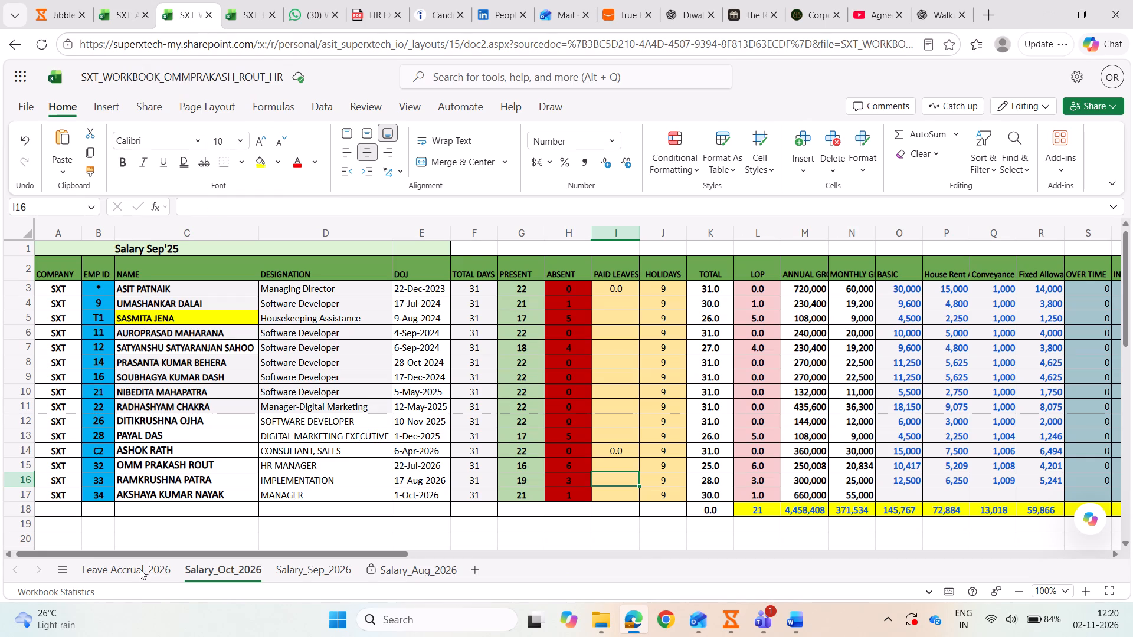
left_click(140, 569)
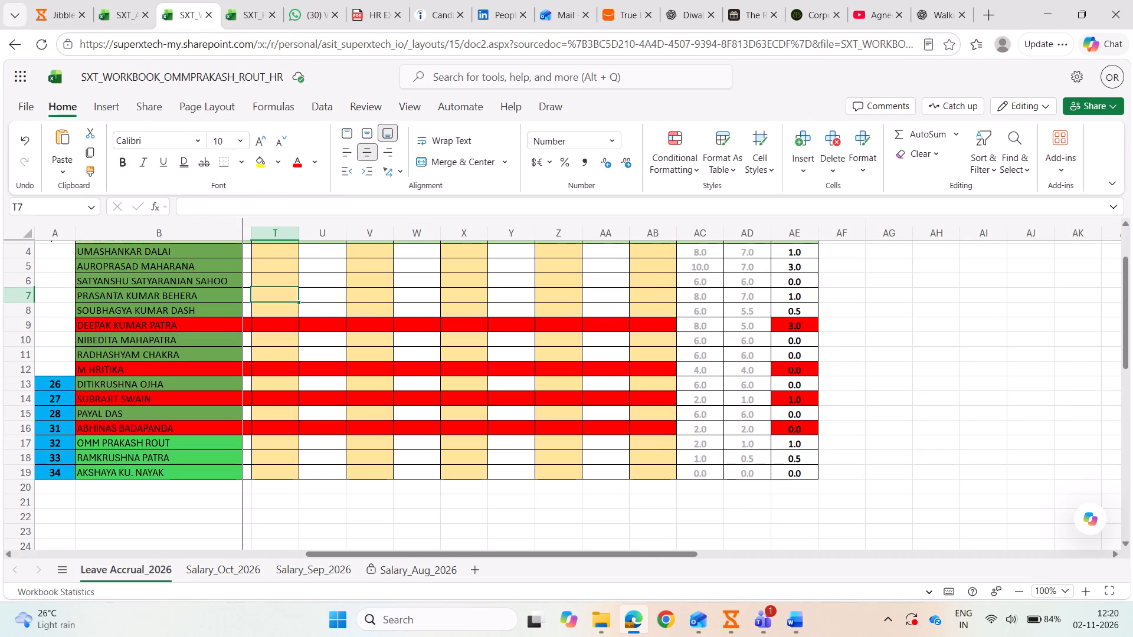
scroll(227, 376, "up", 1)
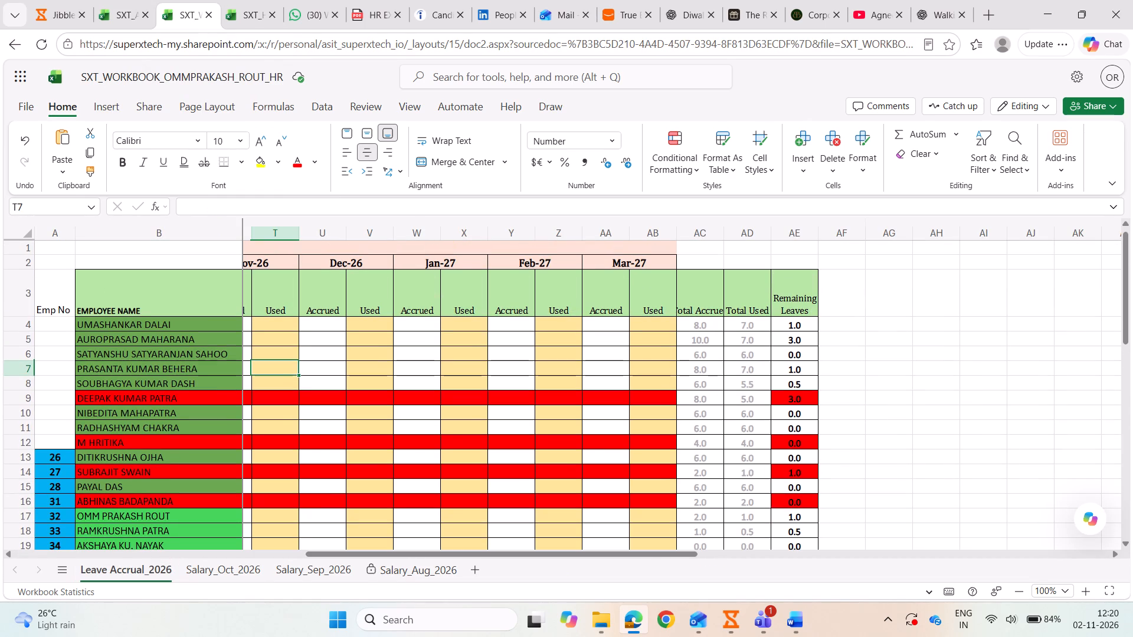
left_click(225, 572)
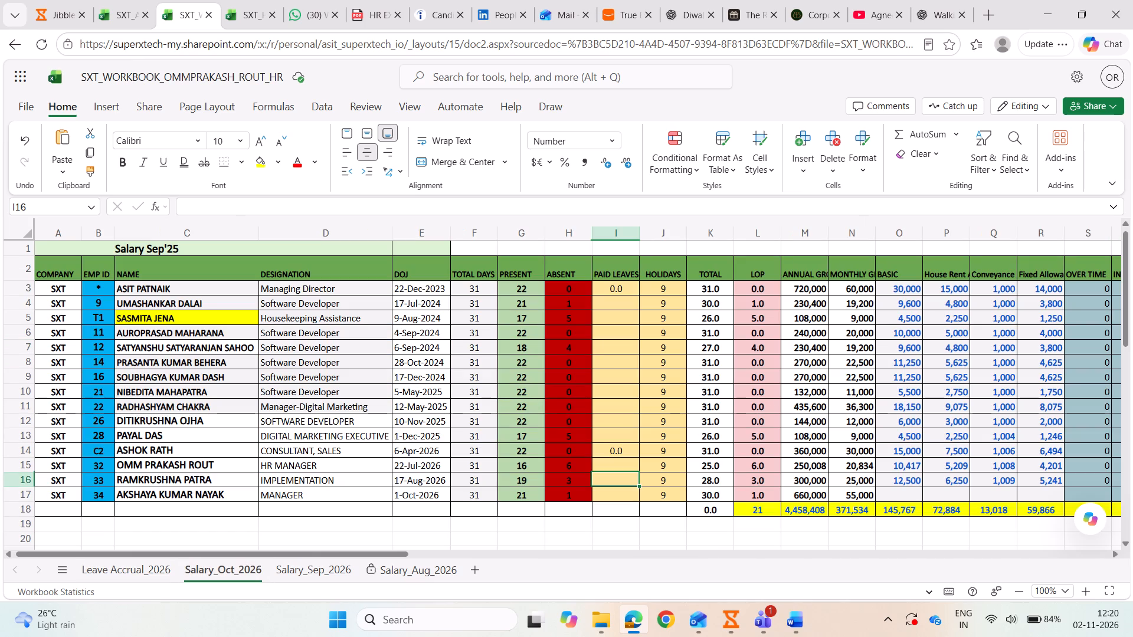
left_click_drag(303, 554, 319, 558)
left_click(572, 304)
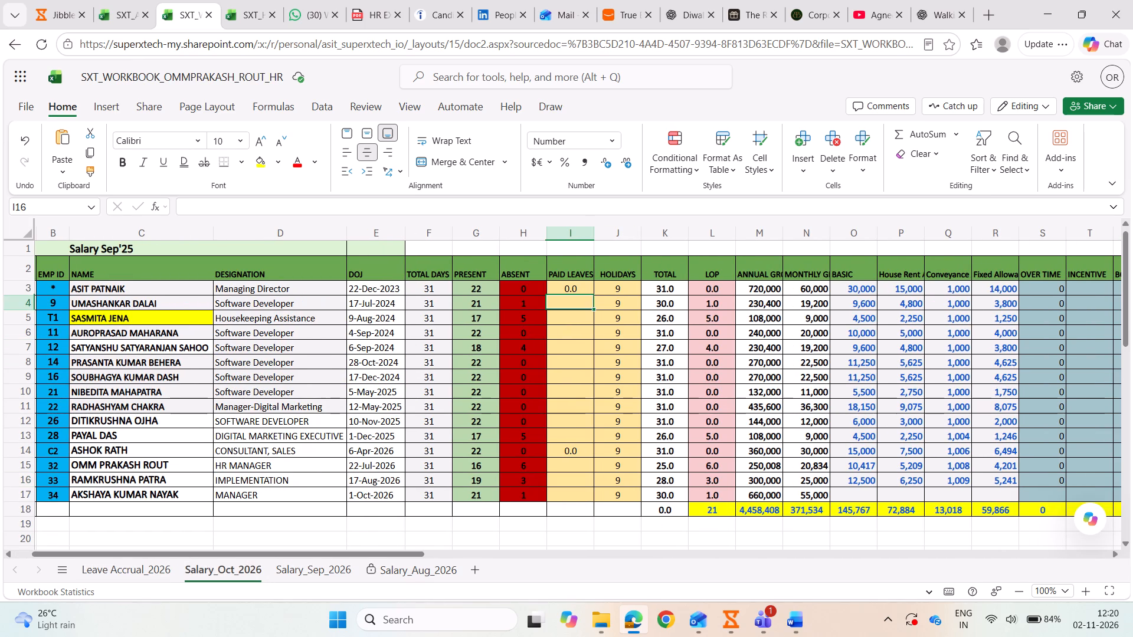
key("1")
left_click(570, 318)
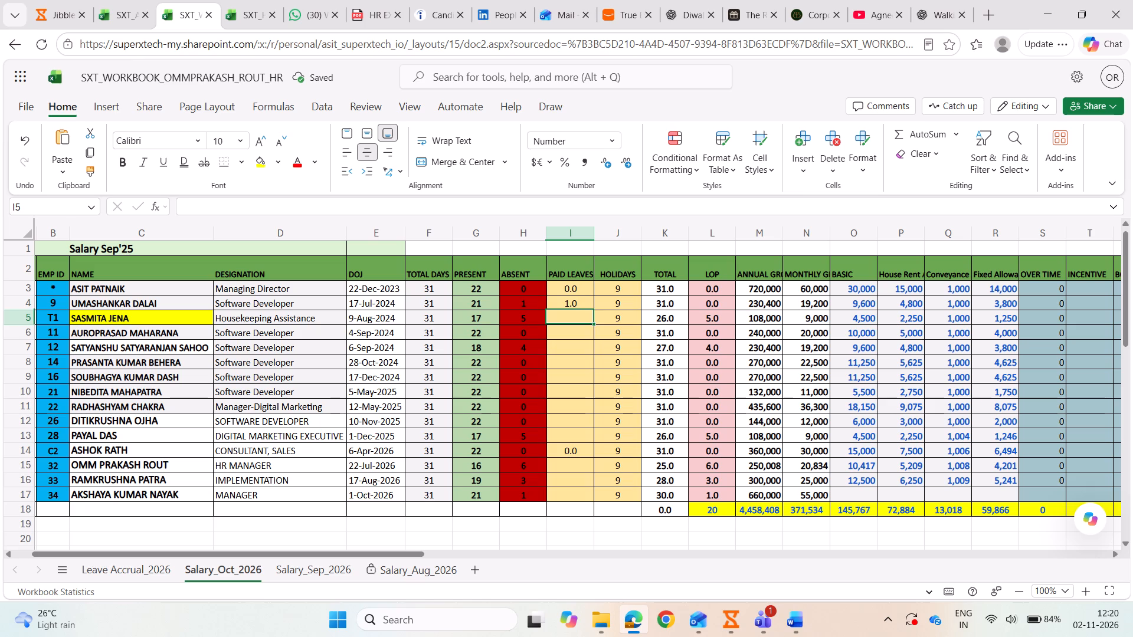
left_click(570, 334)
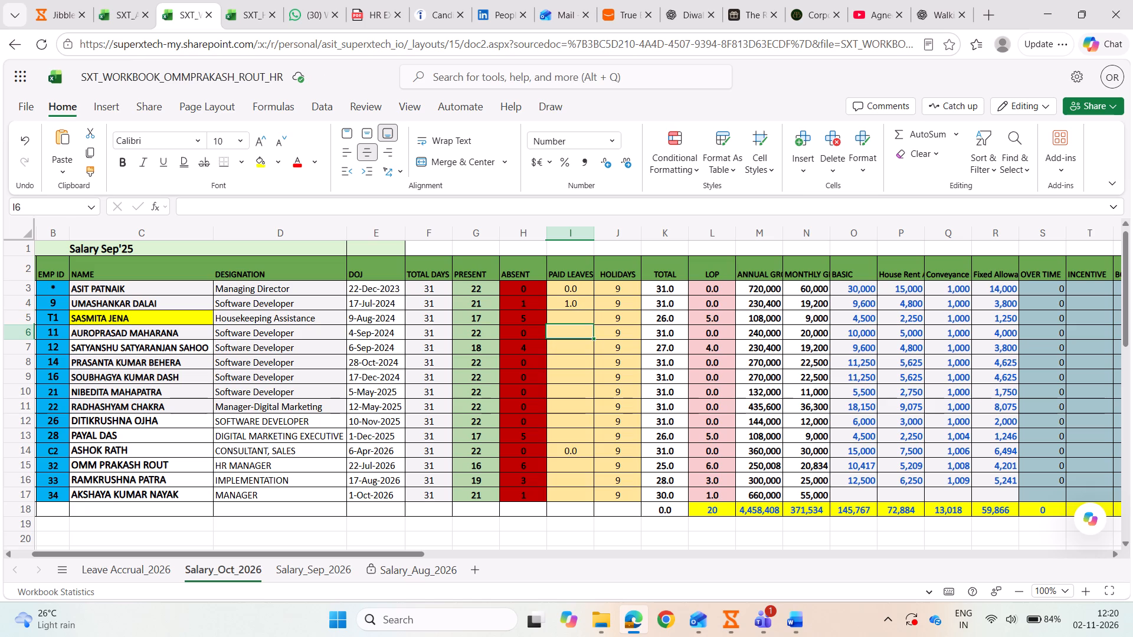
key("0")
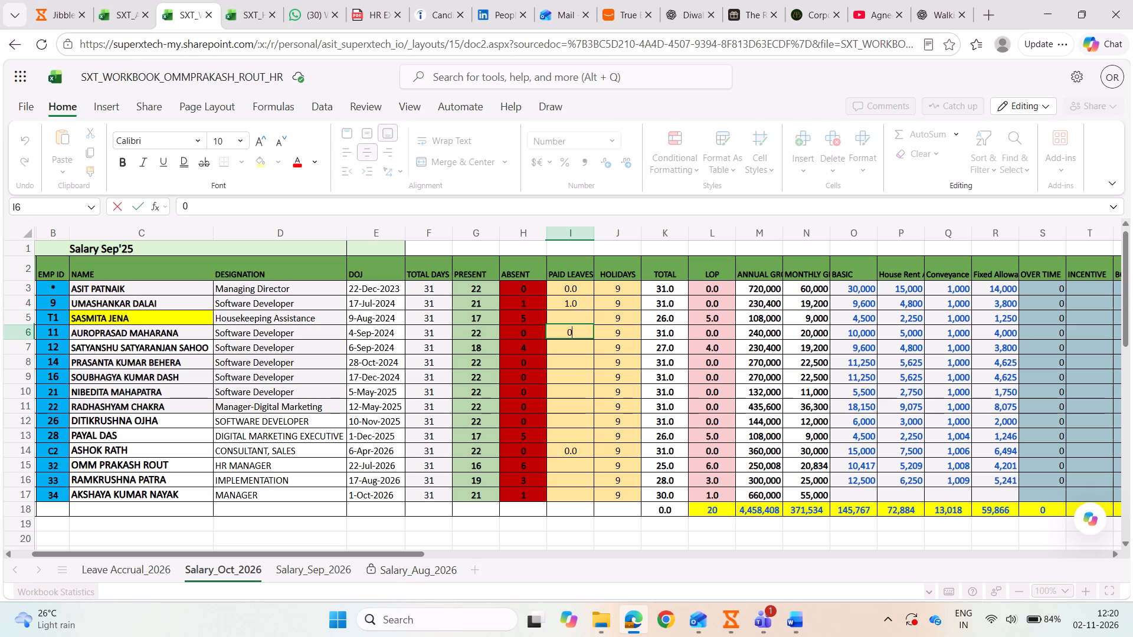
left_click(567, 345)
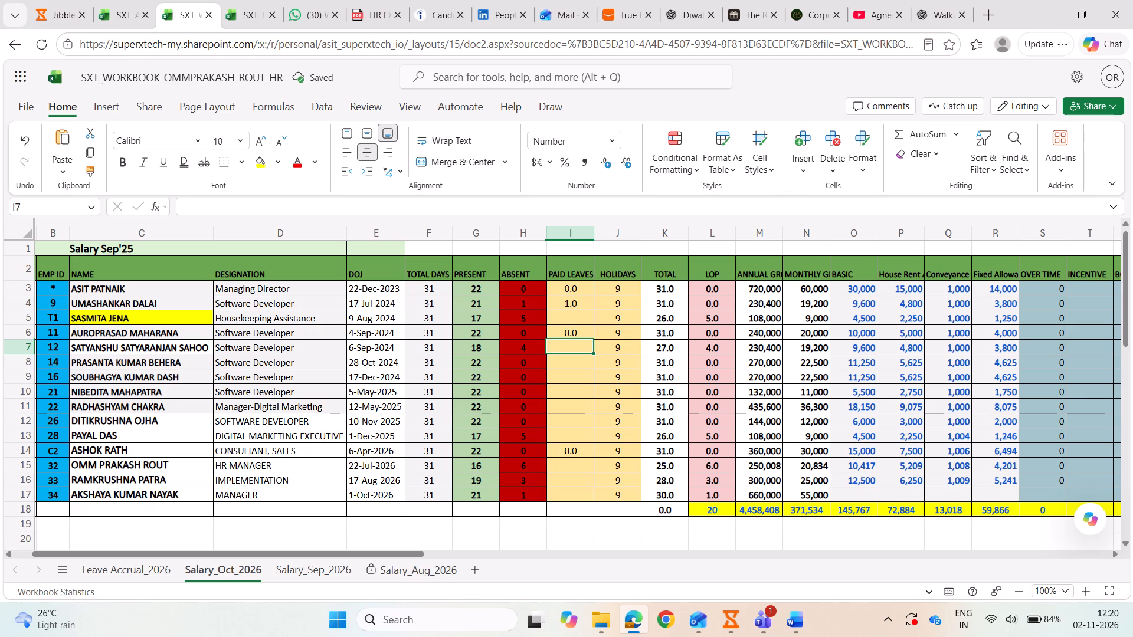
Copy the Sep-26 Accrued values in rows 4 to 8 of Leave Accrual_2026 into the same rows of Oct-26 Accrued.
left_click(123, 17)
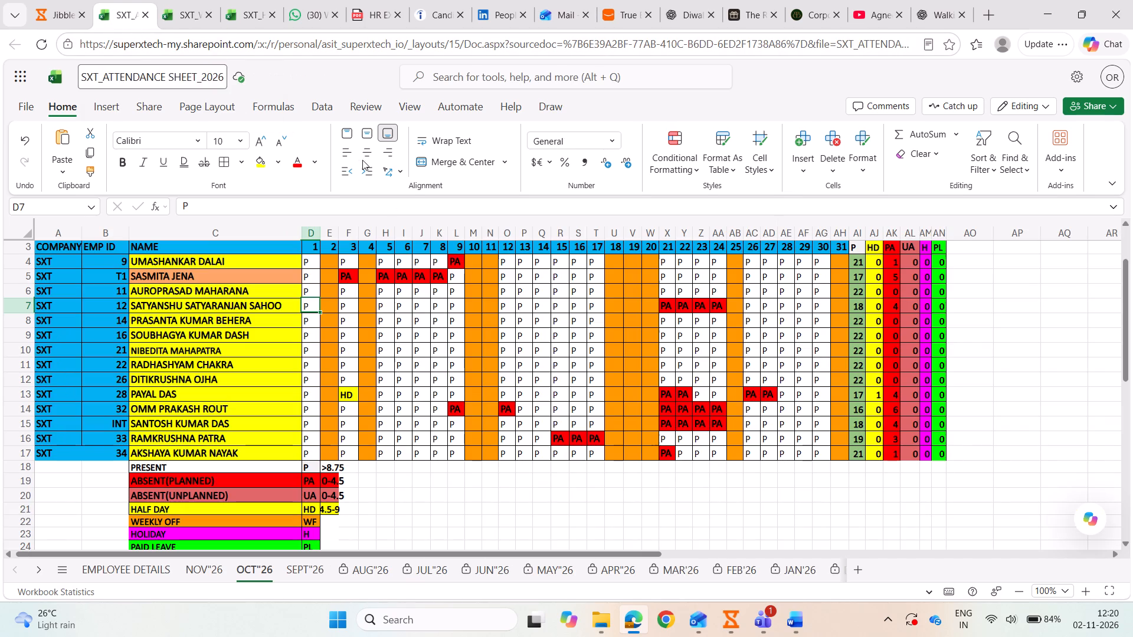
left_click(189, 16)
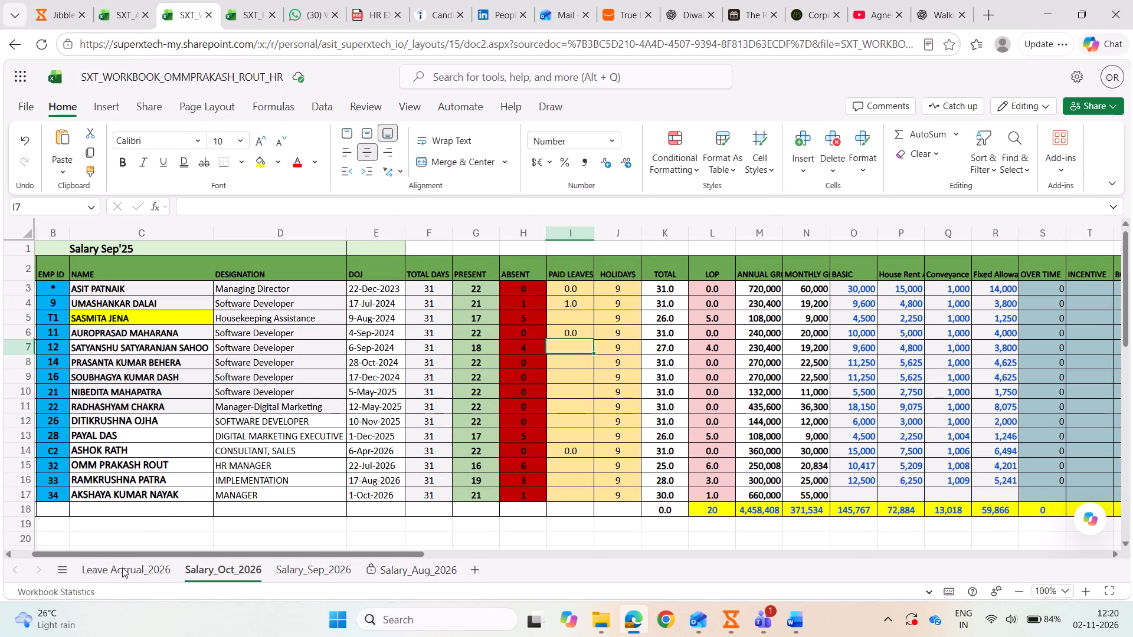
left_click(122, 567)
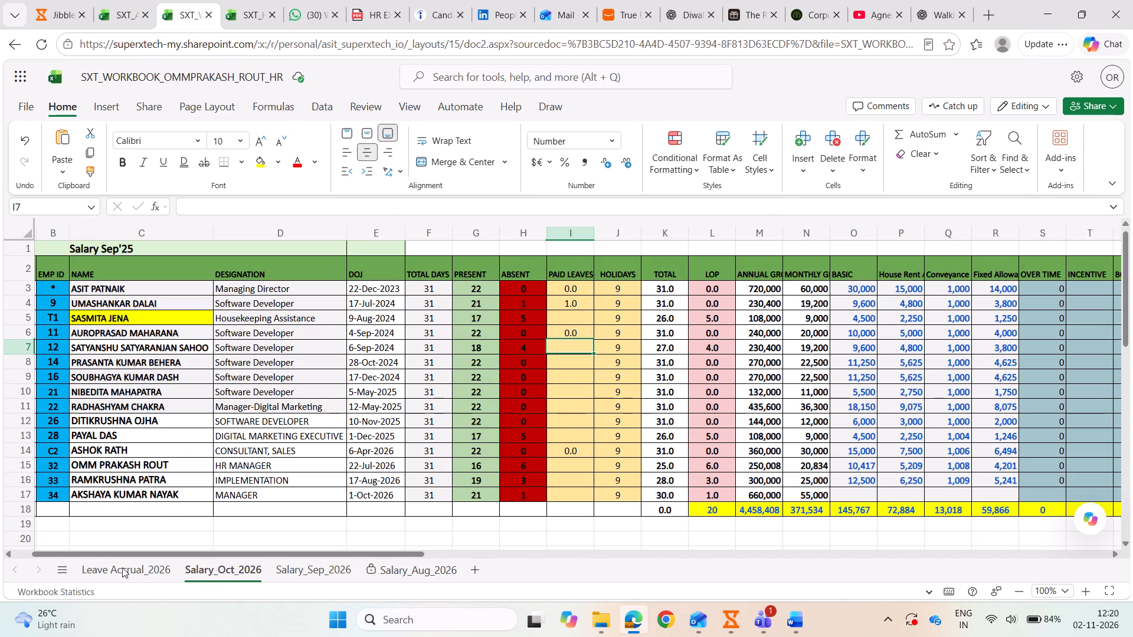
left_click(122, 567)
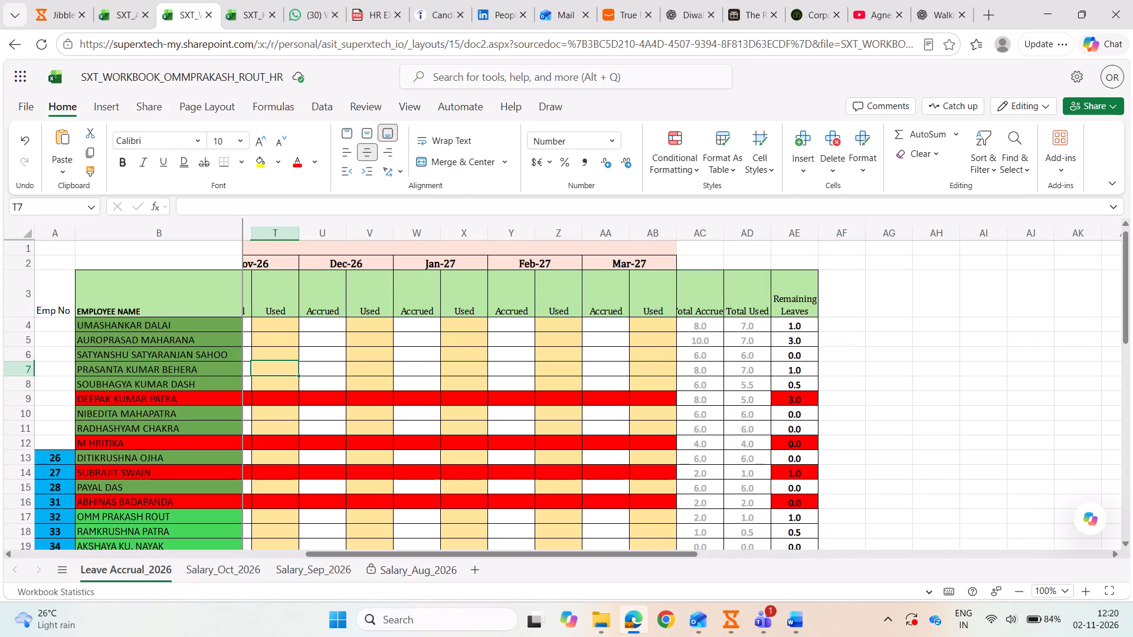
left_click_drag(615, 553, 603, 554)
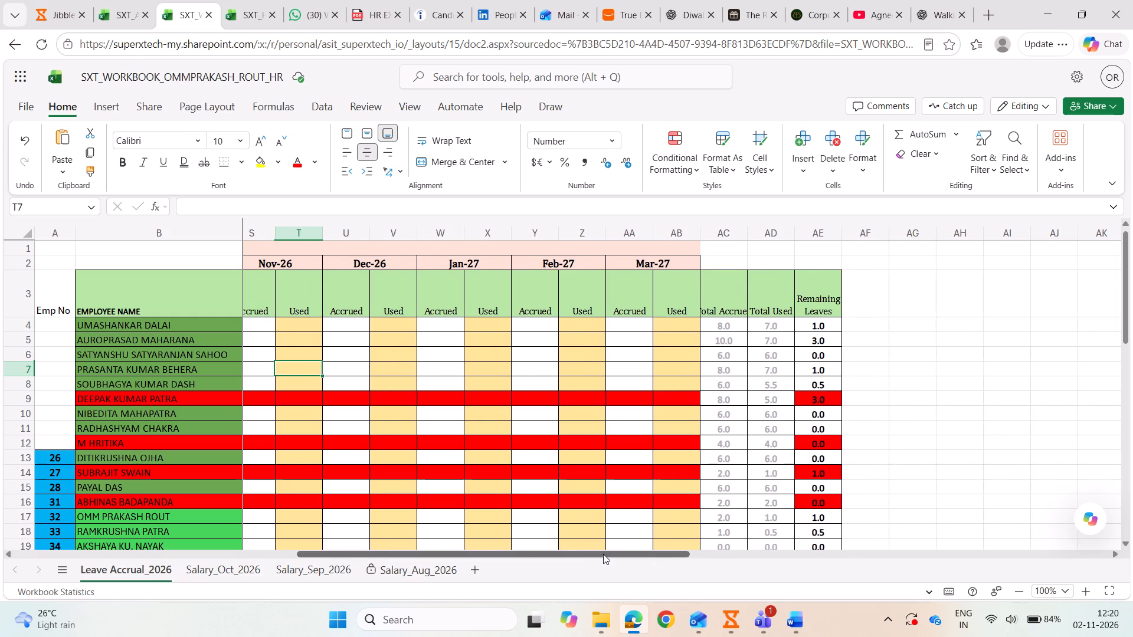
left_click_drag(603, 554, 513, 553)
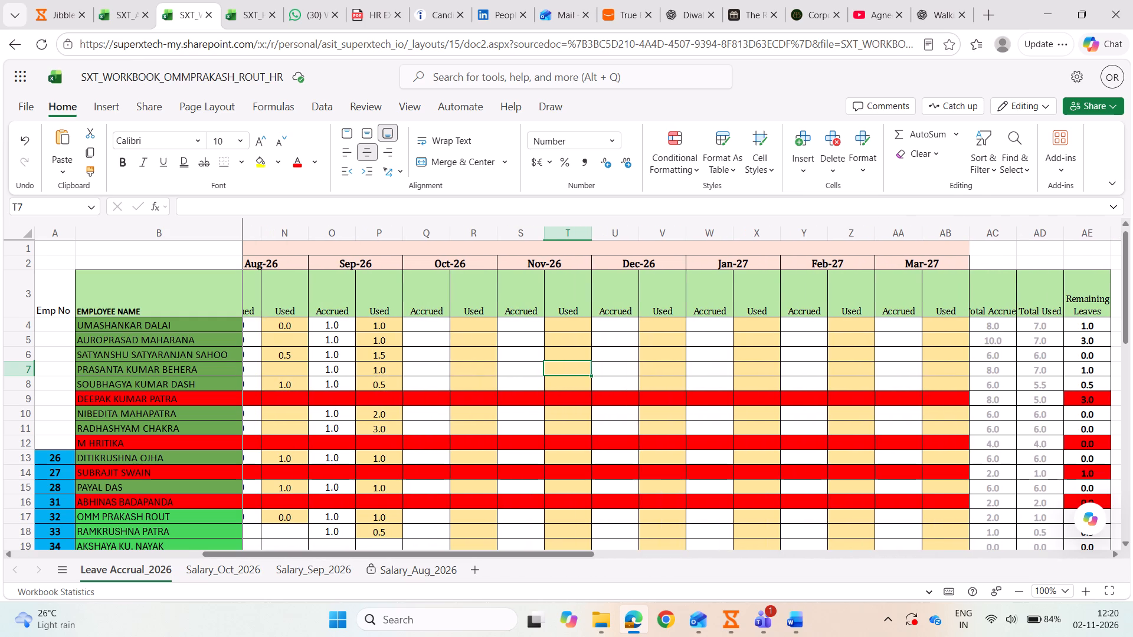
scroll(471, 389, "down", 2)
scroll(471, 389, "up", 2)
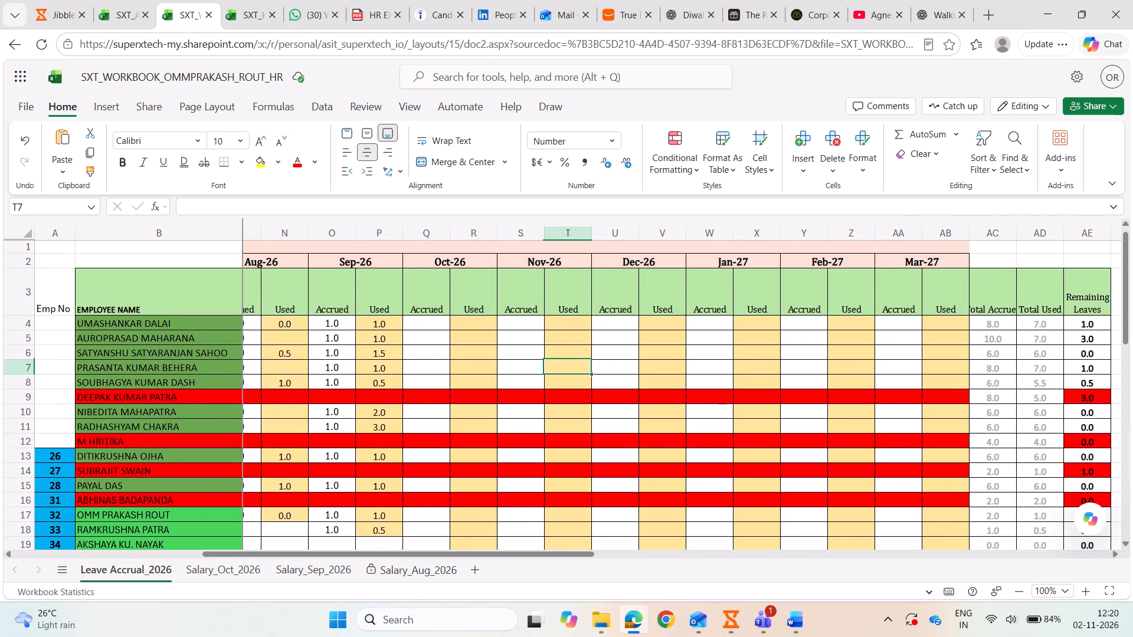
left_click(430, 326)
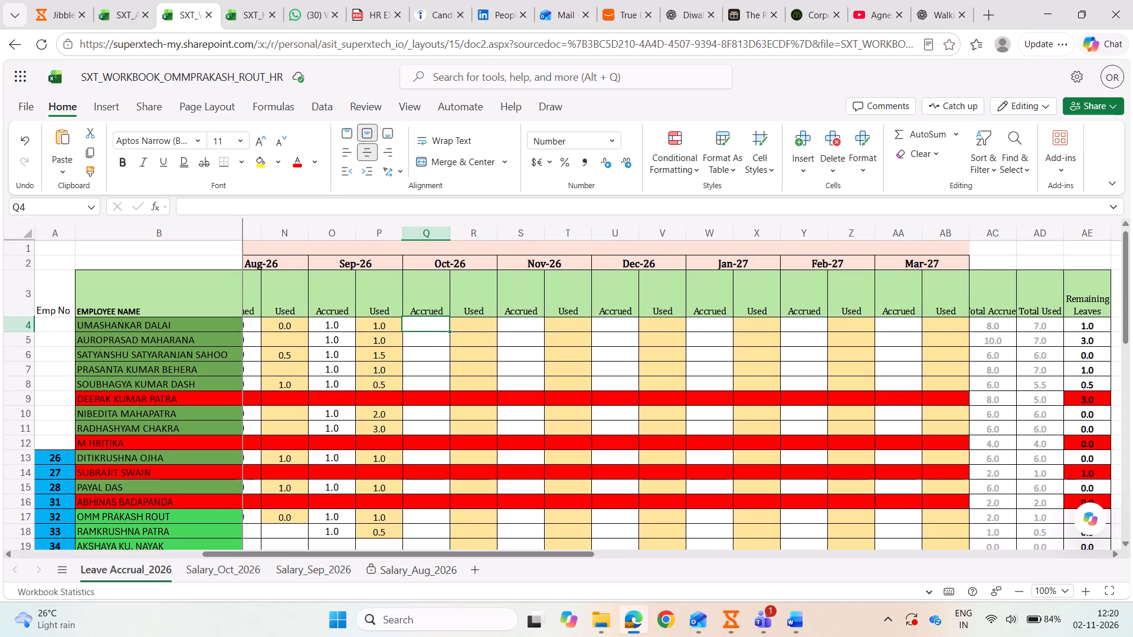
left_click_drag(338, 325, 332, 376)
key("ctrl+c")
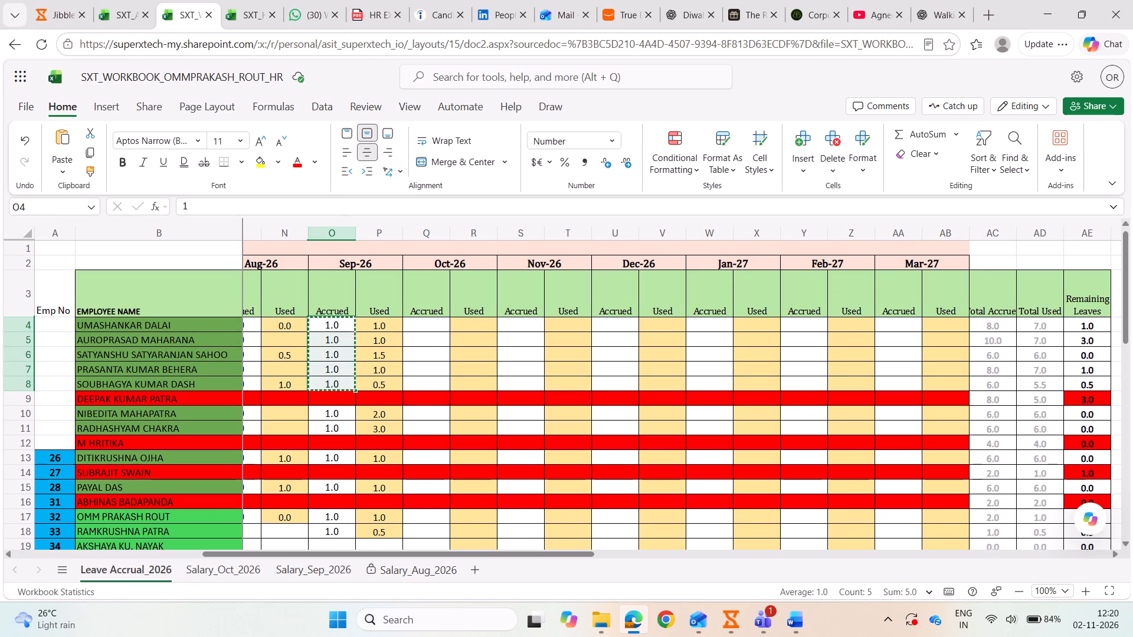
left_click_drag(423, 325, 425, 380)
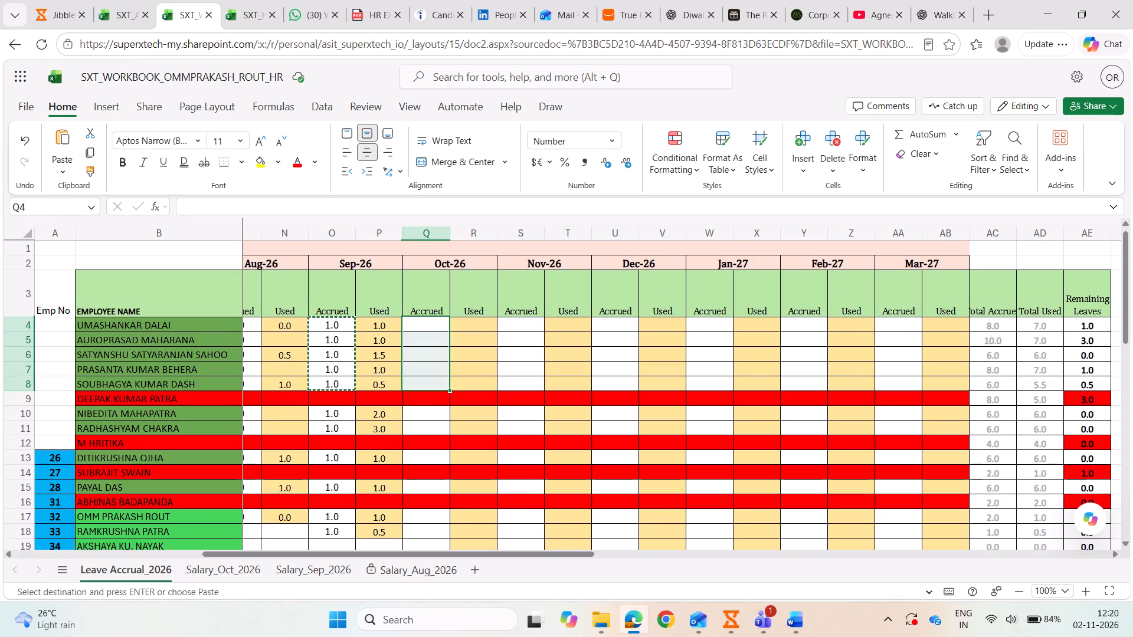
key("ctrl+v")
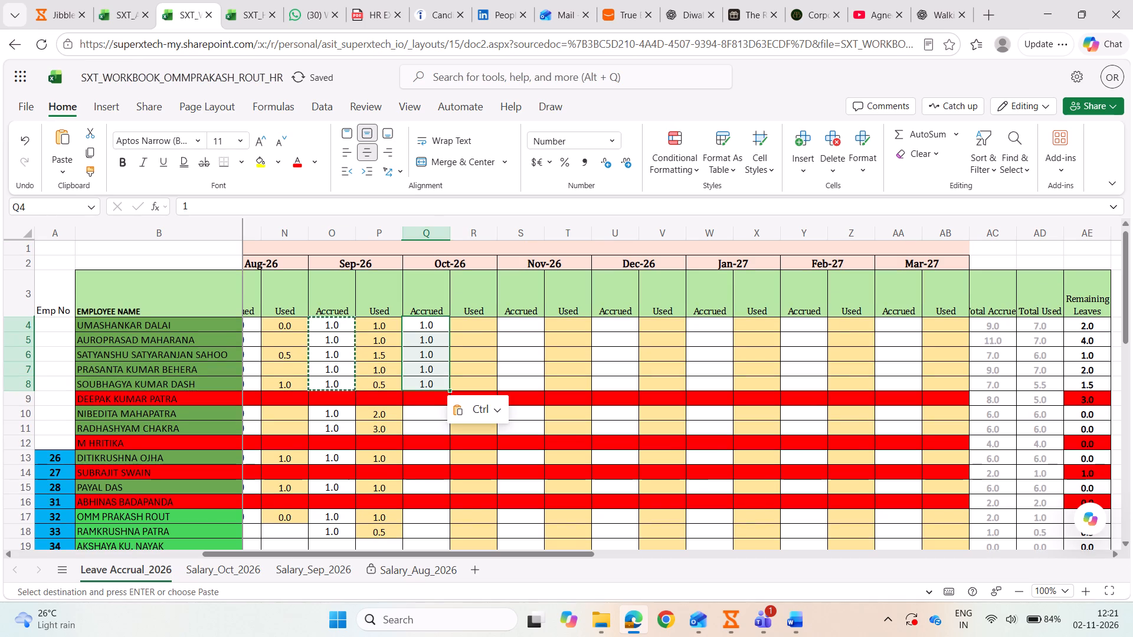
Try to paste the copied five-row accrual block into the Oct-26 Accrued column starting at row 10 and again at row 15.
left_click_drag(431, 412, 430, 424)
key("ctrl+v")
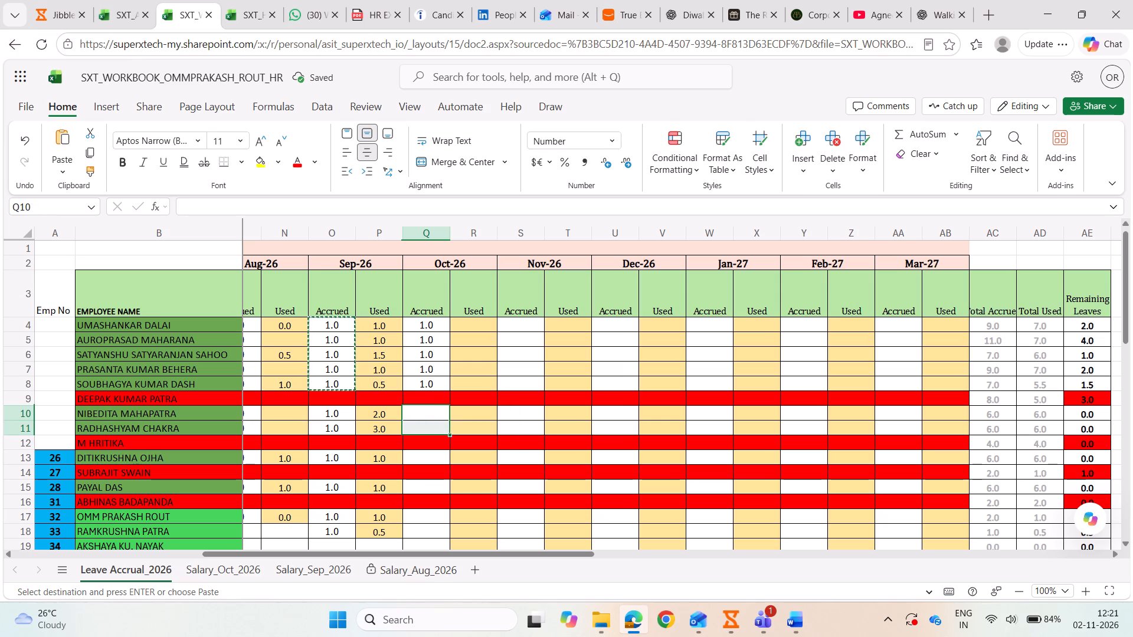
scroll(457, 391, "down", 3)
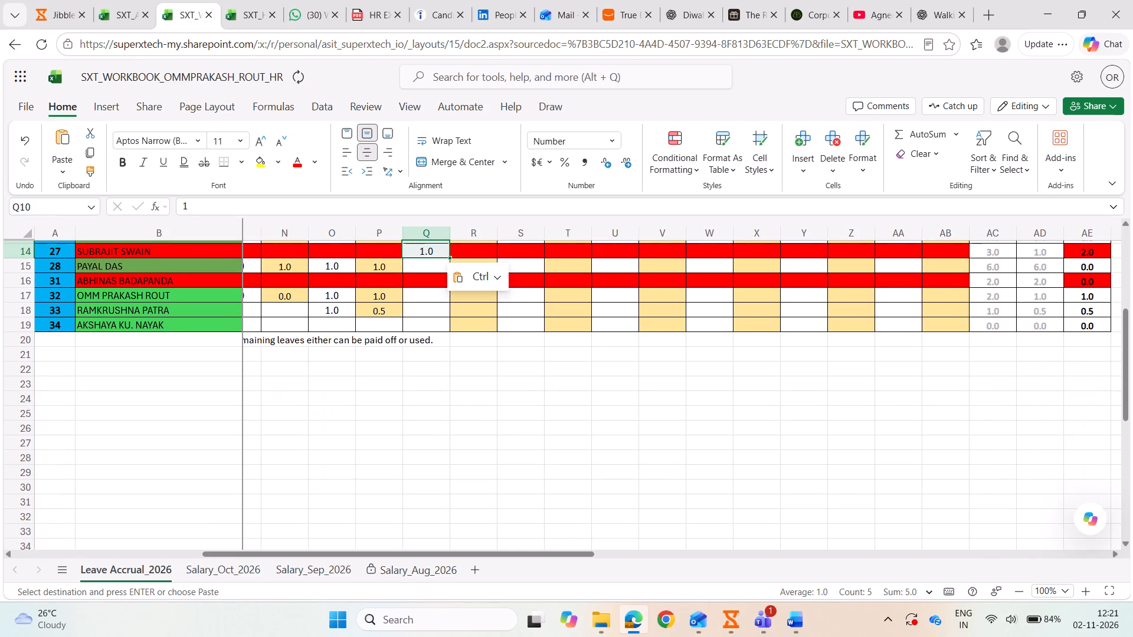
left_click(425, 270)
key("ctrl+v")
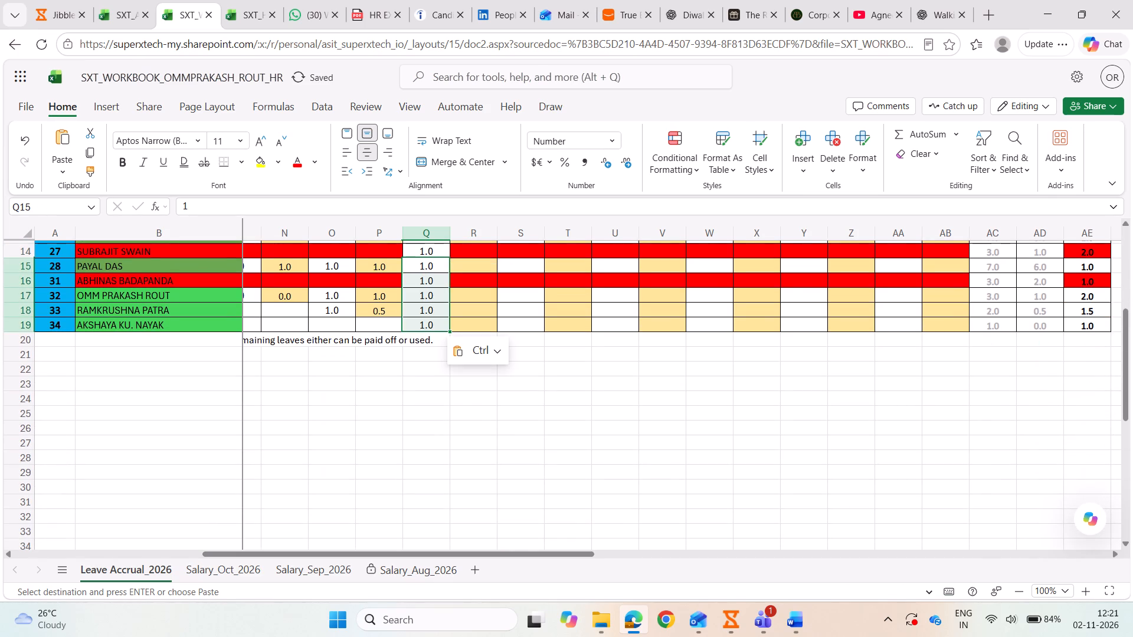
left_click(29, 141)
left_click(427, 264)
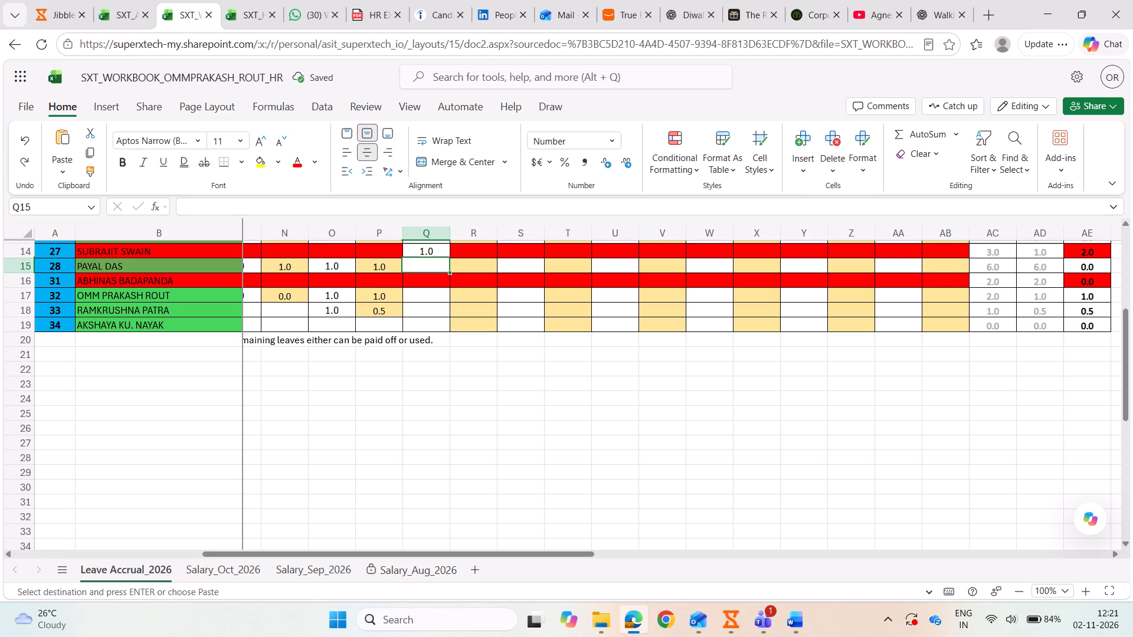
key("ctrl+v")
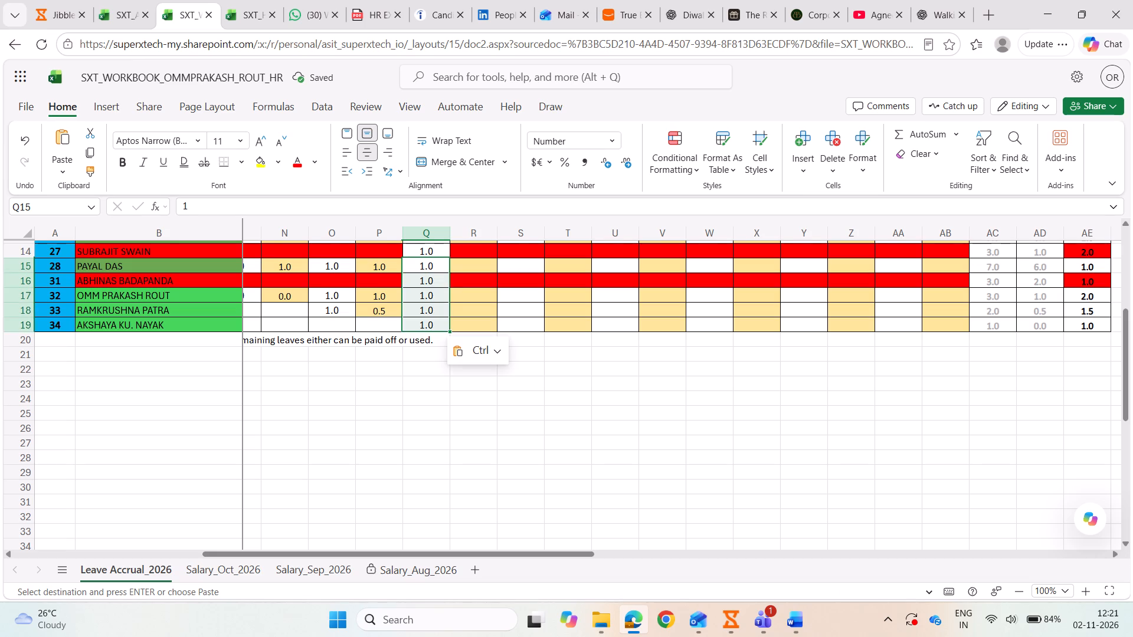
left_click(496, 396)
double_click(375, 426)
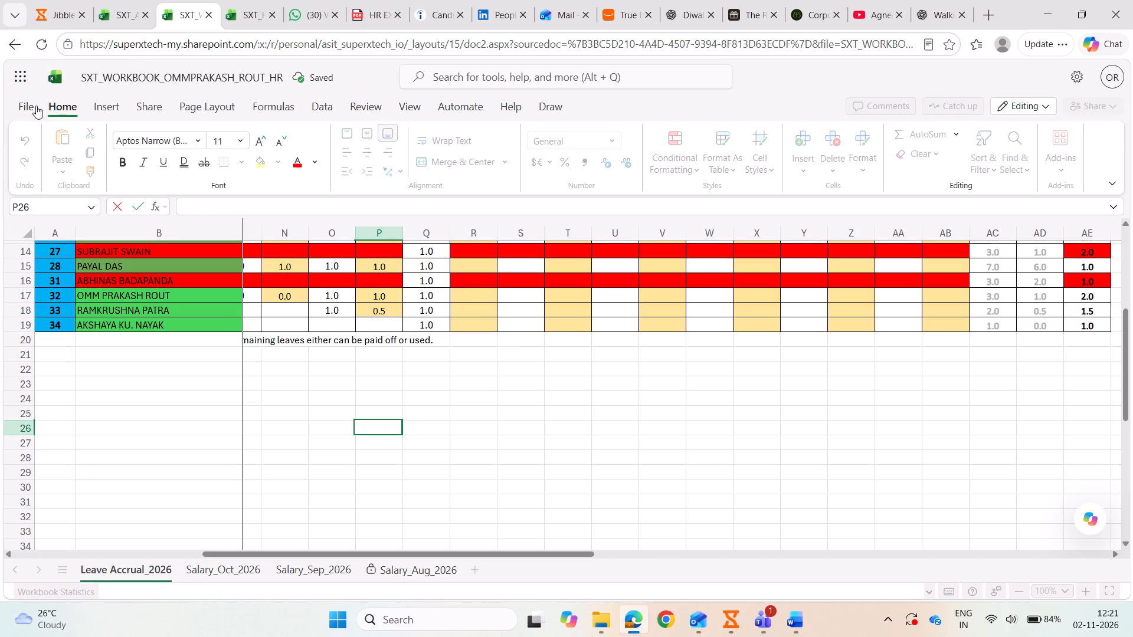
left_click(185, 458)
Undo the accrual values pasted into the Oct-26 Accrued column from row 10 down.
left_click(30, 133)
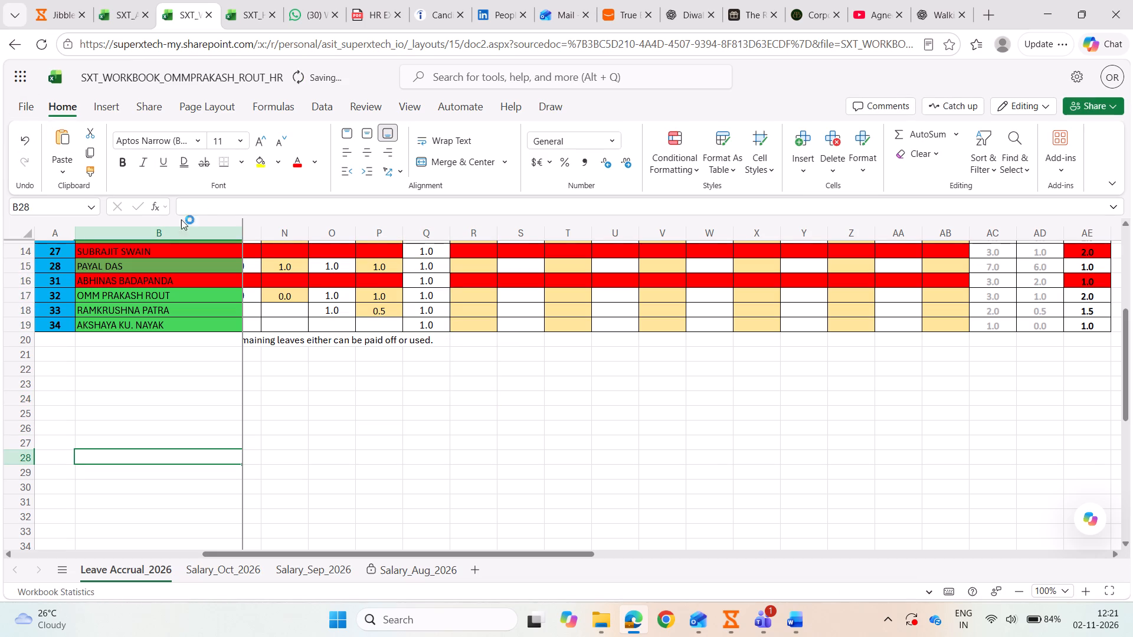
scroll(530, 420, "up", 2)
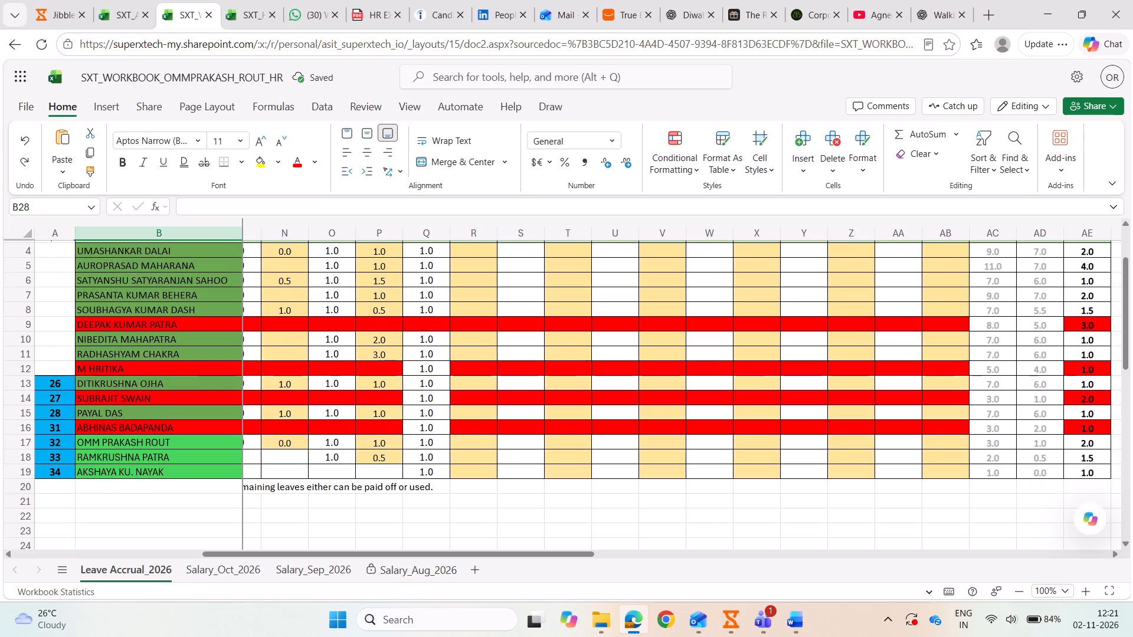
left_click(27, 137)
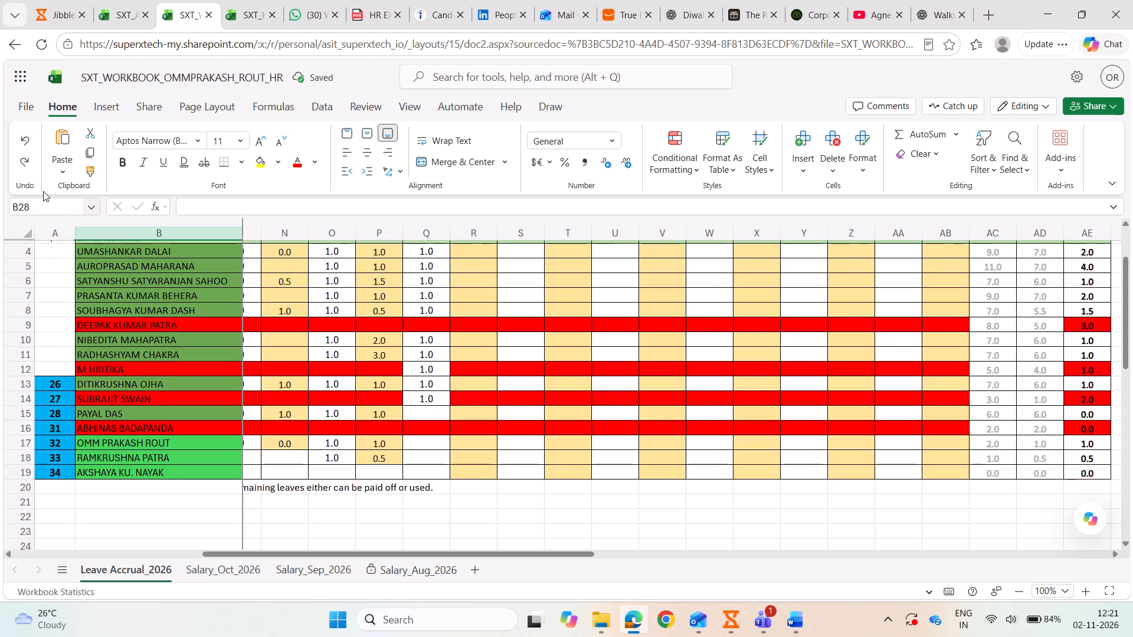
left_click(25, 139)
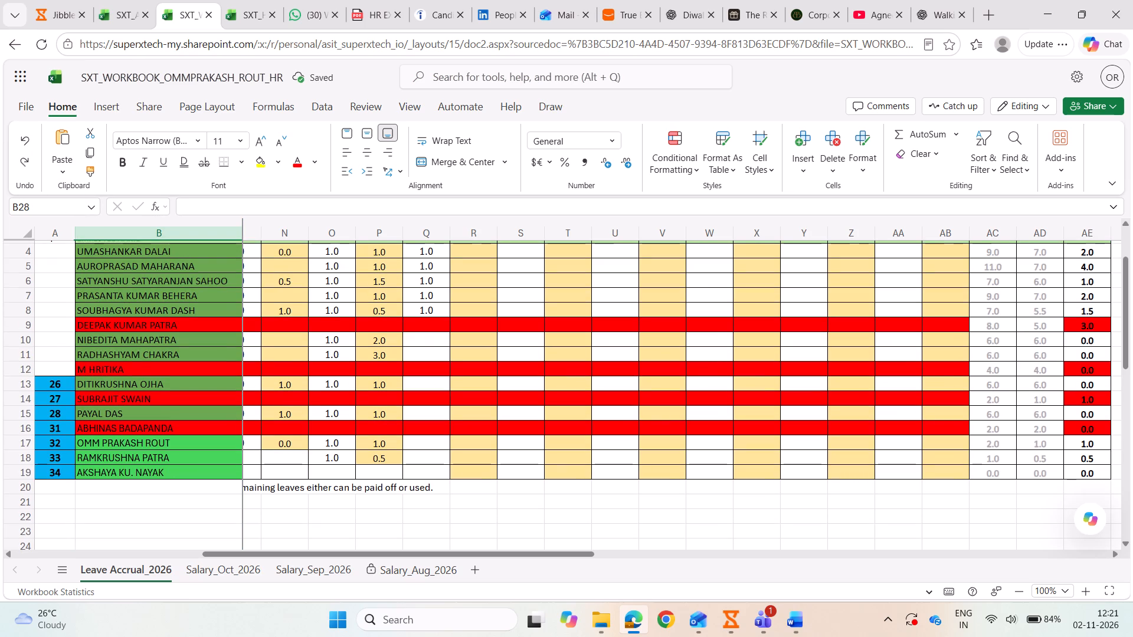
Copy the Oct-26 Accrued value in row 8 into rows 10, 11, 13, 15 and 17 to 19 of that column.
left_click_drag(438, 337, 436, 349)
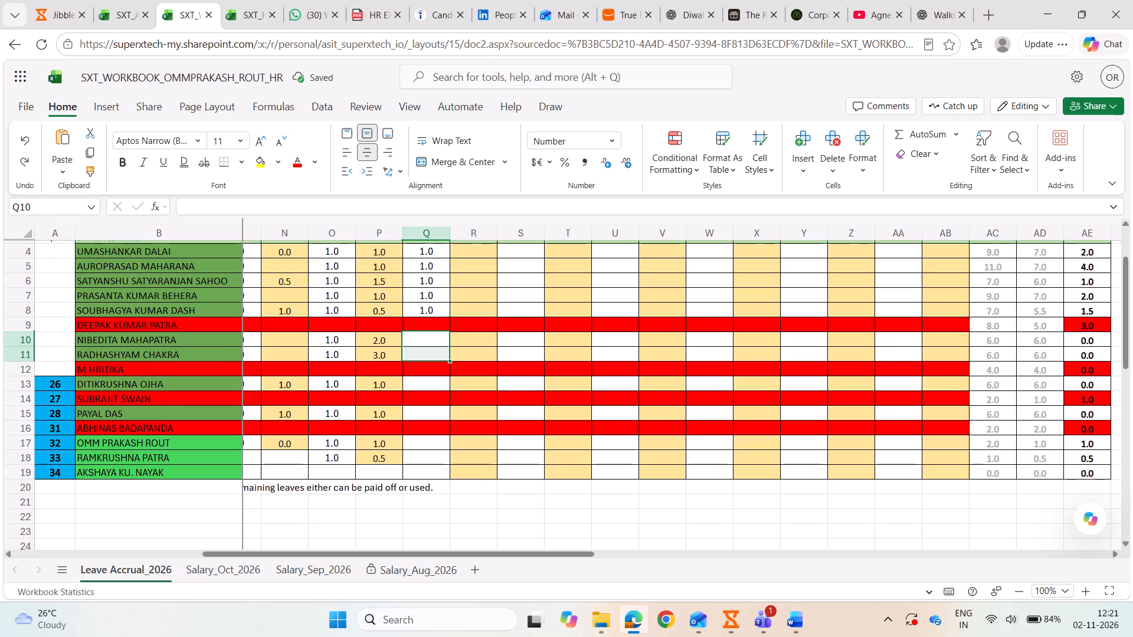
key("ctrl+v")
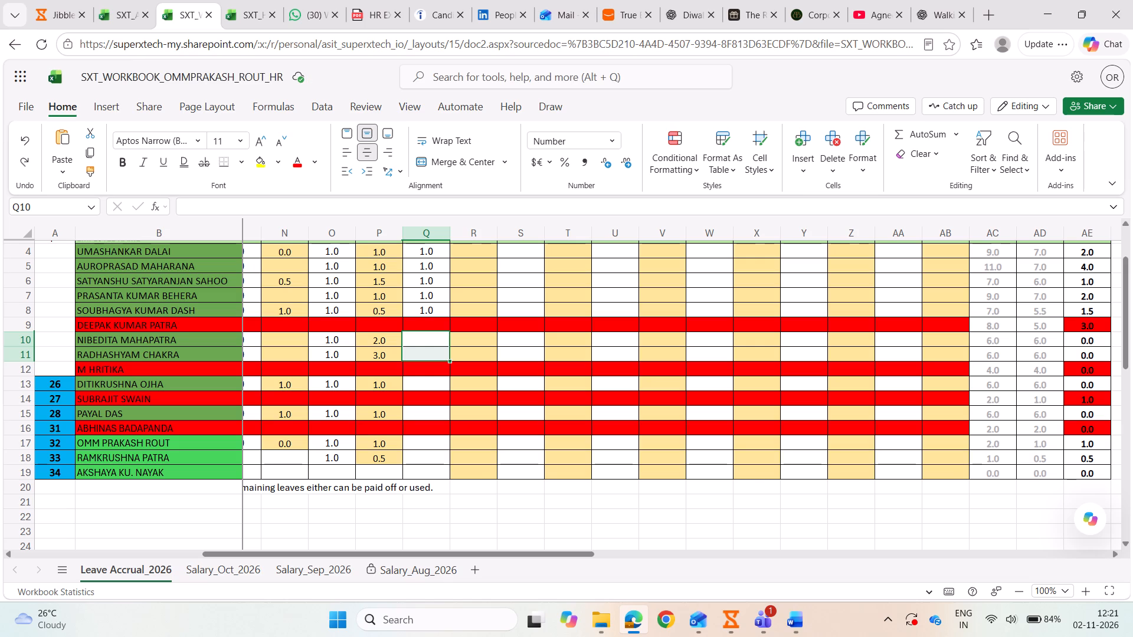
left_click(441, 307)
key("ctrl+c")
left_click_drag(423, 339, 422, 352)
key("ctrl+v")
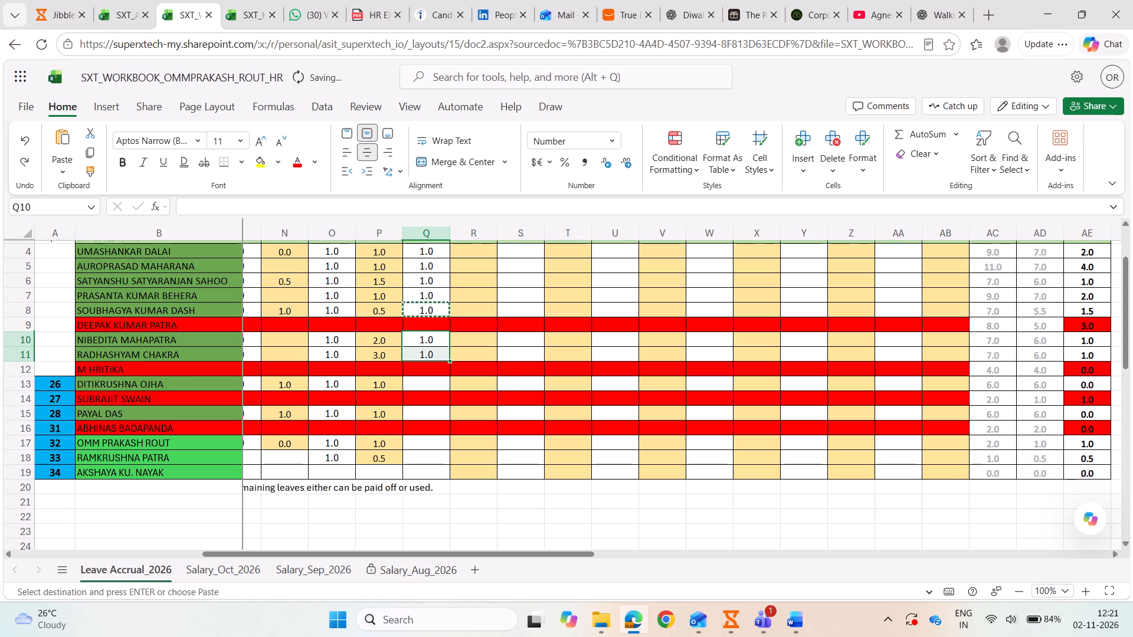
left_click(424, 383)
key("ctrl+v")
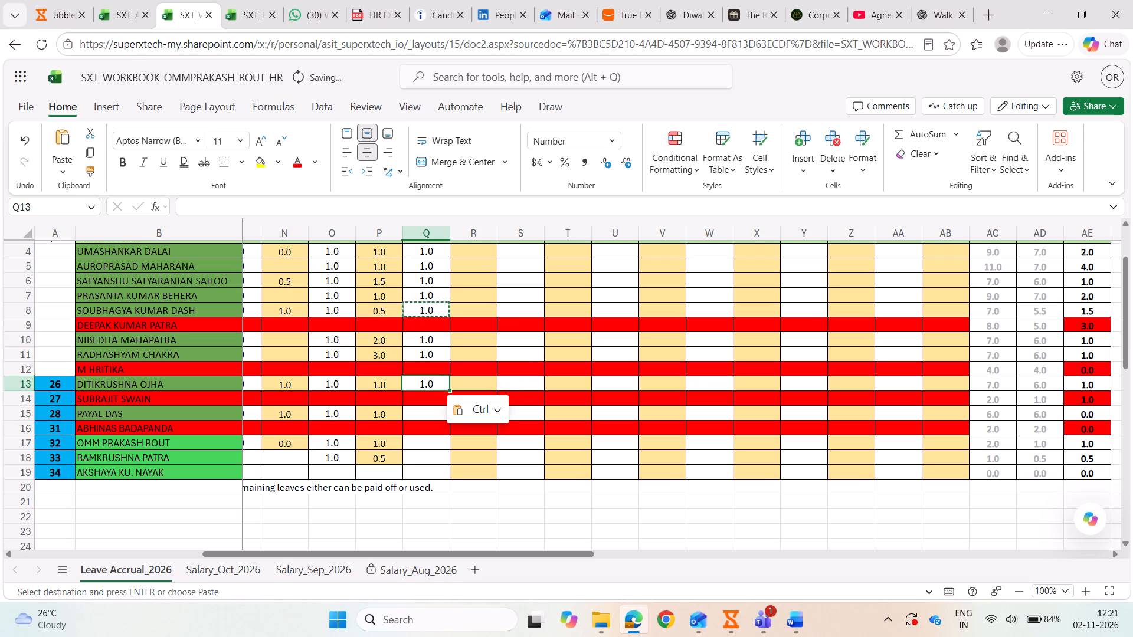
left_click(423, 412)
key("ctrl+v")
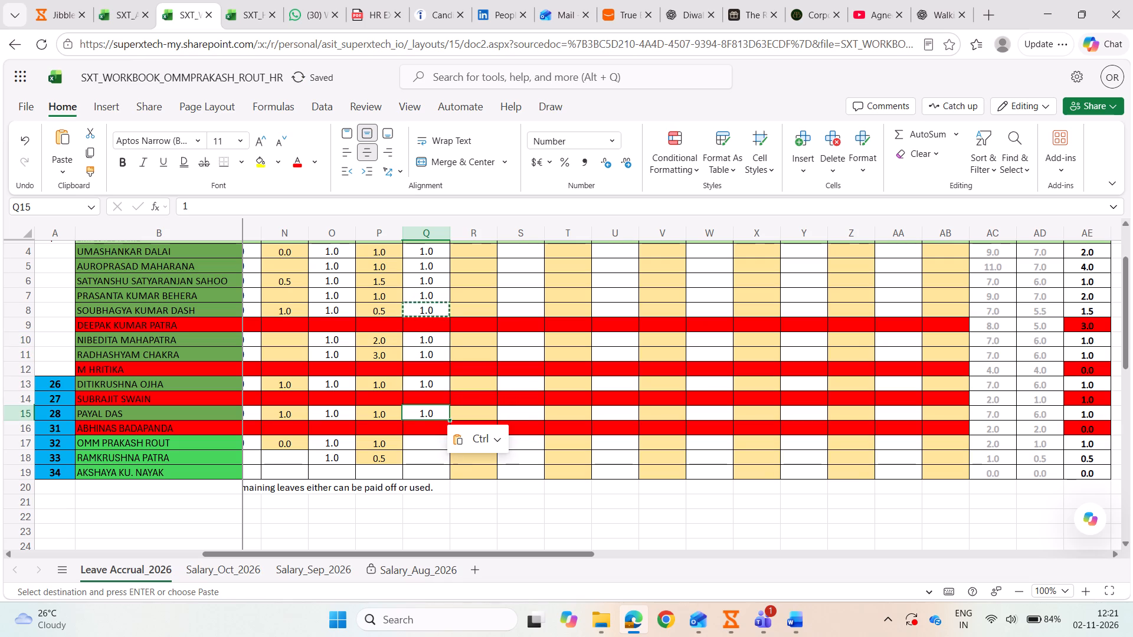
left_click_drag(423, 444, 423, 471)
key("ctrl+v")
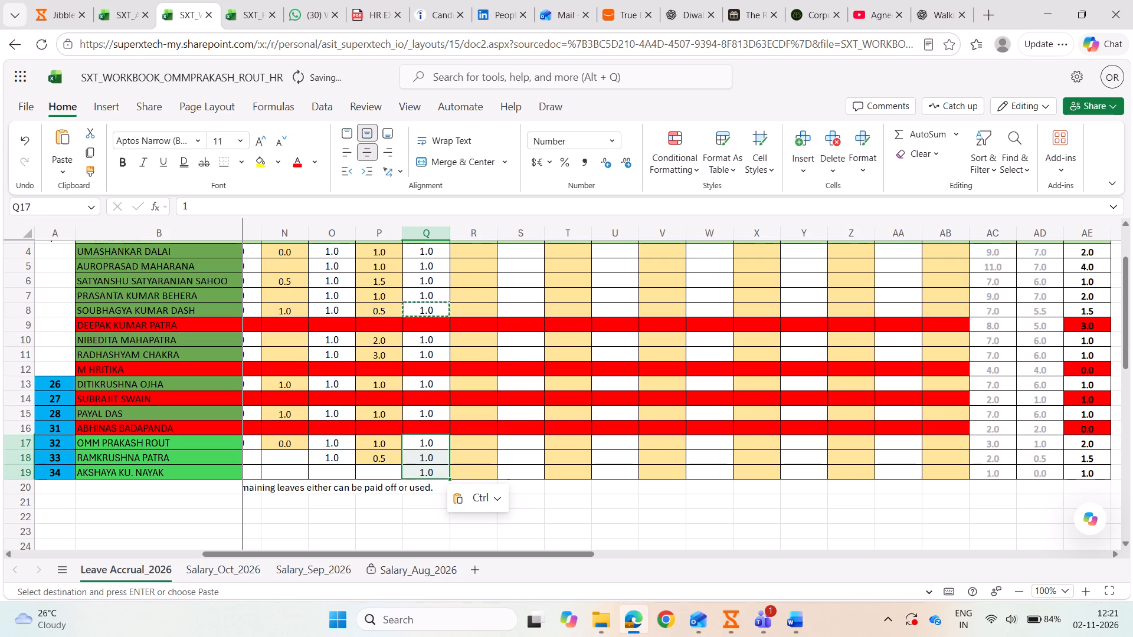
left_click(590, 516)
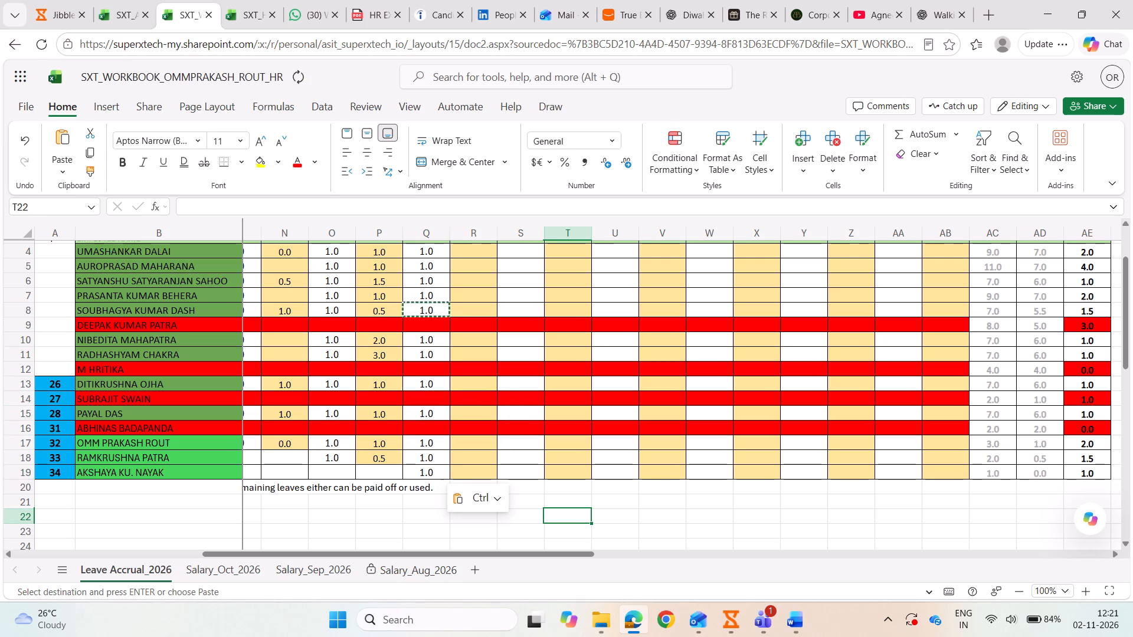
Check Remaining Leaves in Leave Accrual_2026 and the October attendance, and enter PAID LEAVES of 1 in row 7 of Salary_Oct_2026.
scroll(593, 417, "up", 2)
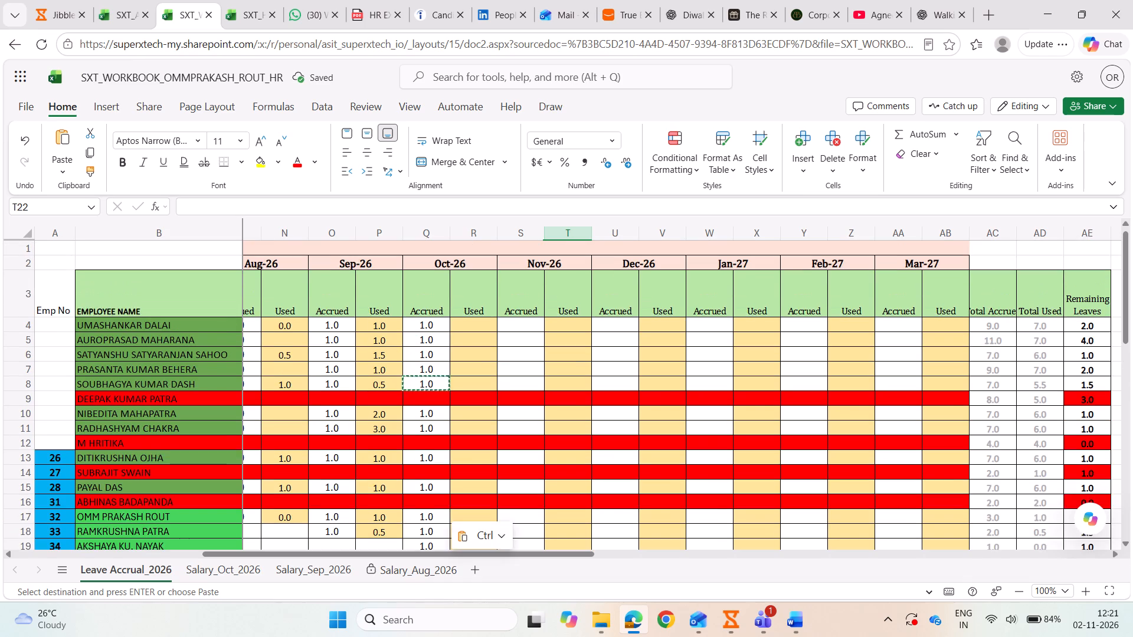
scroll(595, 436, "down", 1)
scroll(597, 442, "up", 1)
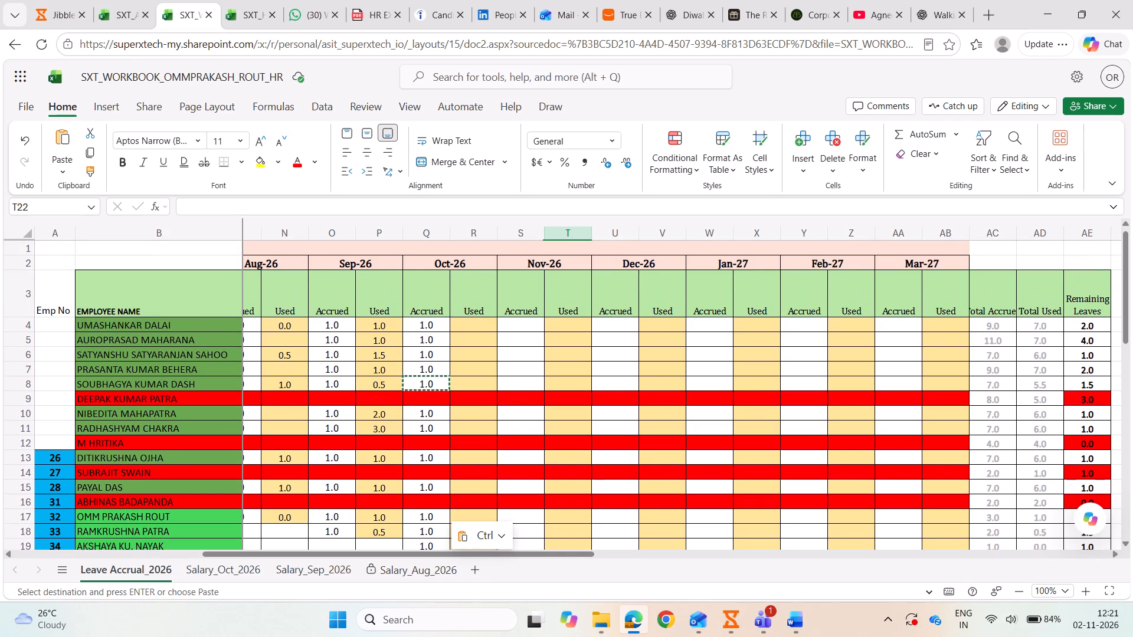
left_click_drag(500, 552, 505, 551)
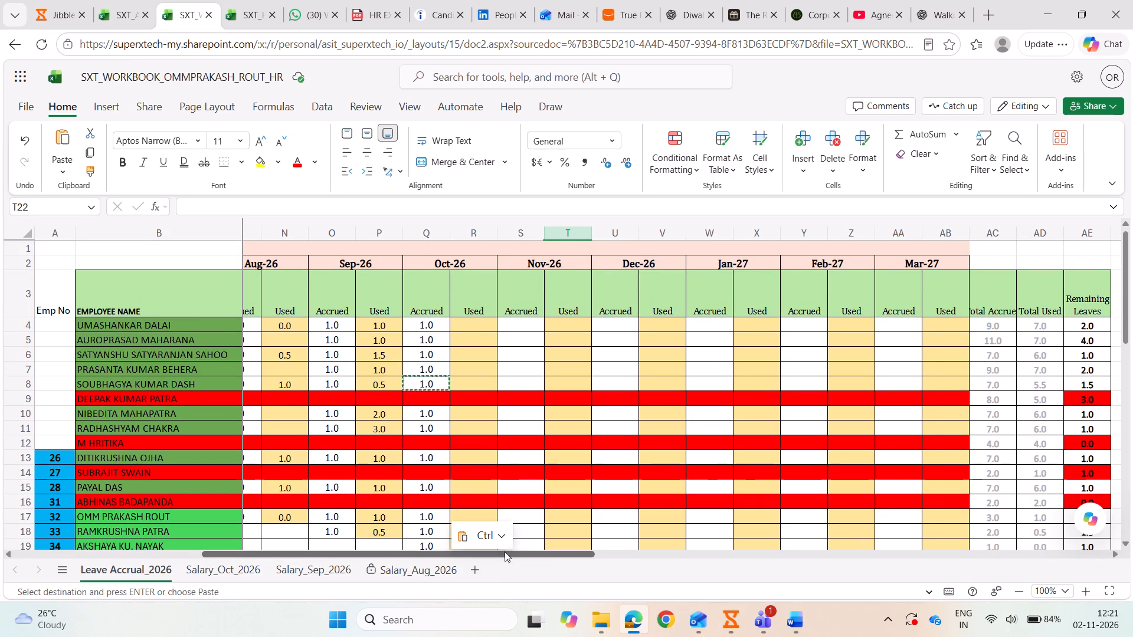
left_click_drag(505, 551, 780, 556)
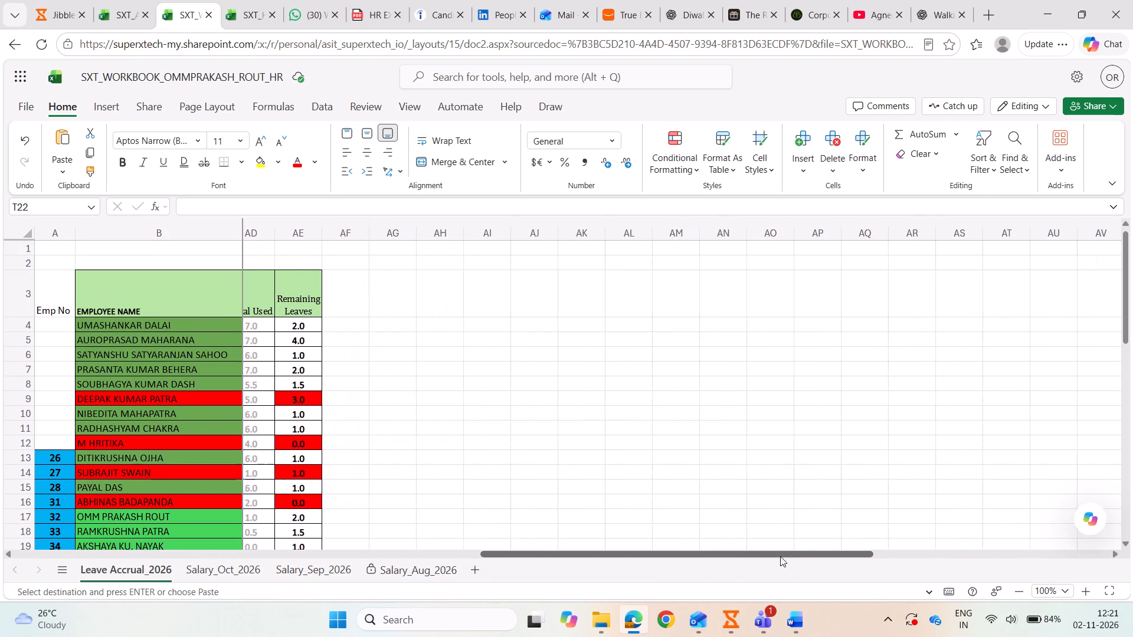
left_click_drag(780, 556, 791, 552)
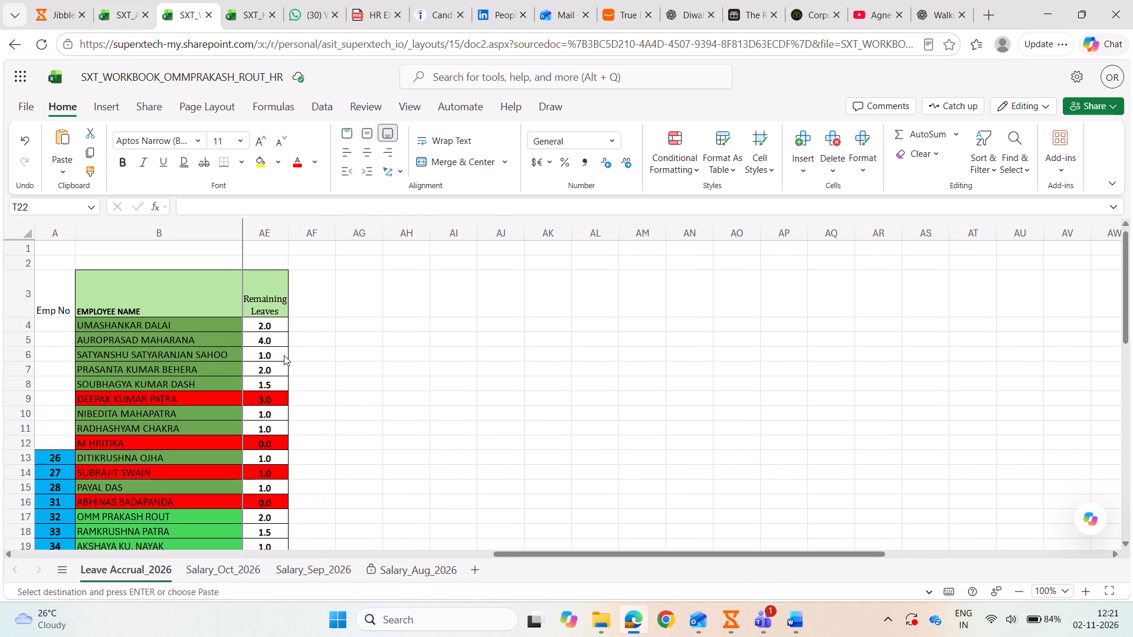
left_click(129, 14)
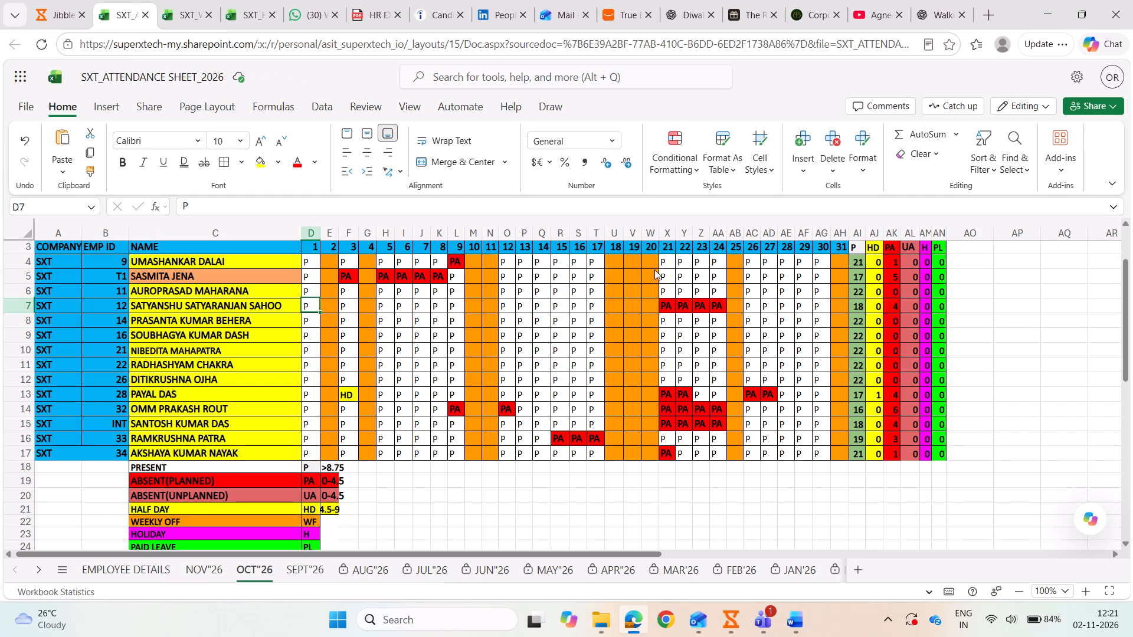
left_click(196, 13)
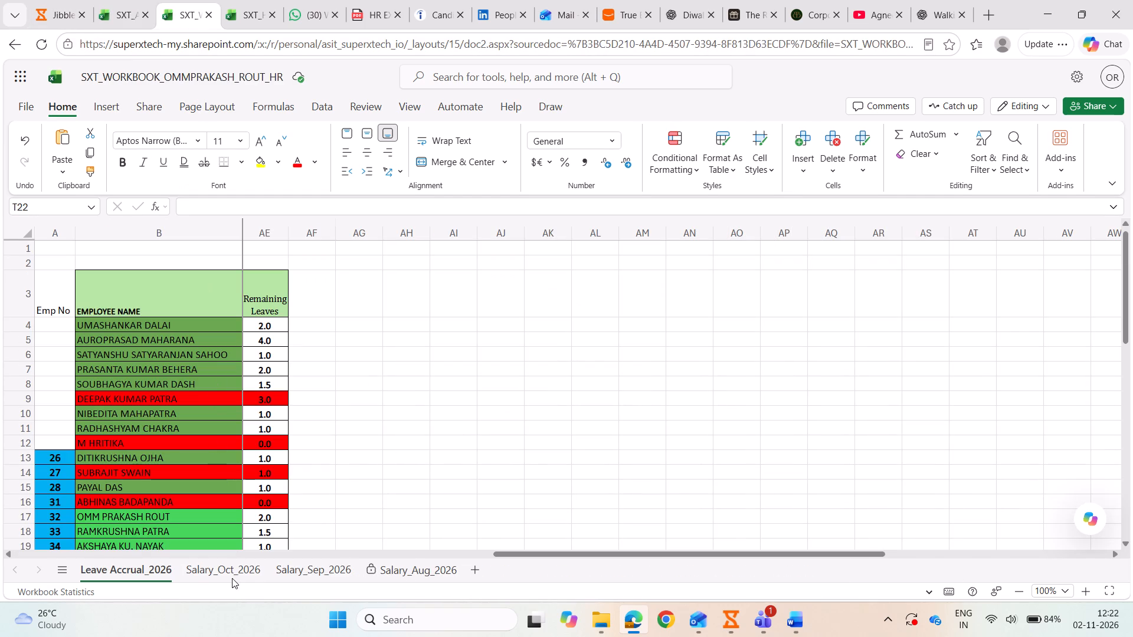
left_click(233, 577)
left_click(226, 574)
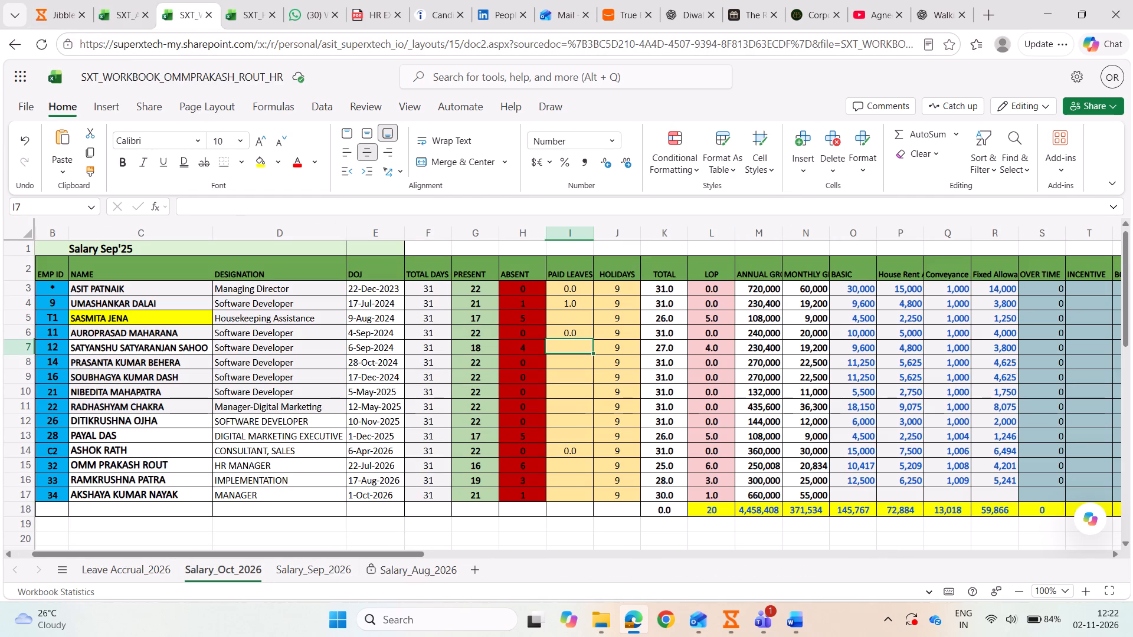
key("1")
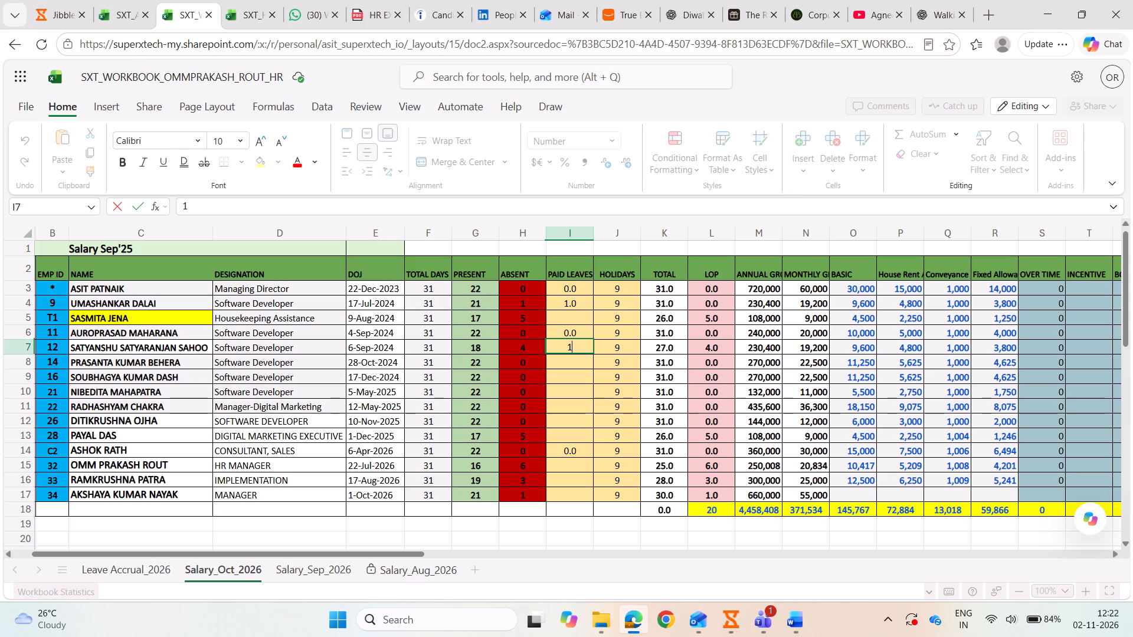
Enter PAID LEAVES of 0 in row 8 and fill it down through row 12.
left_click(572, 368)
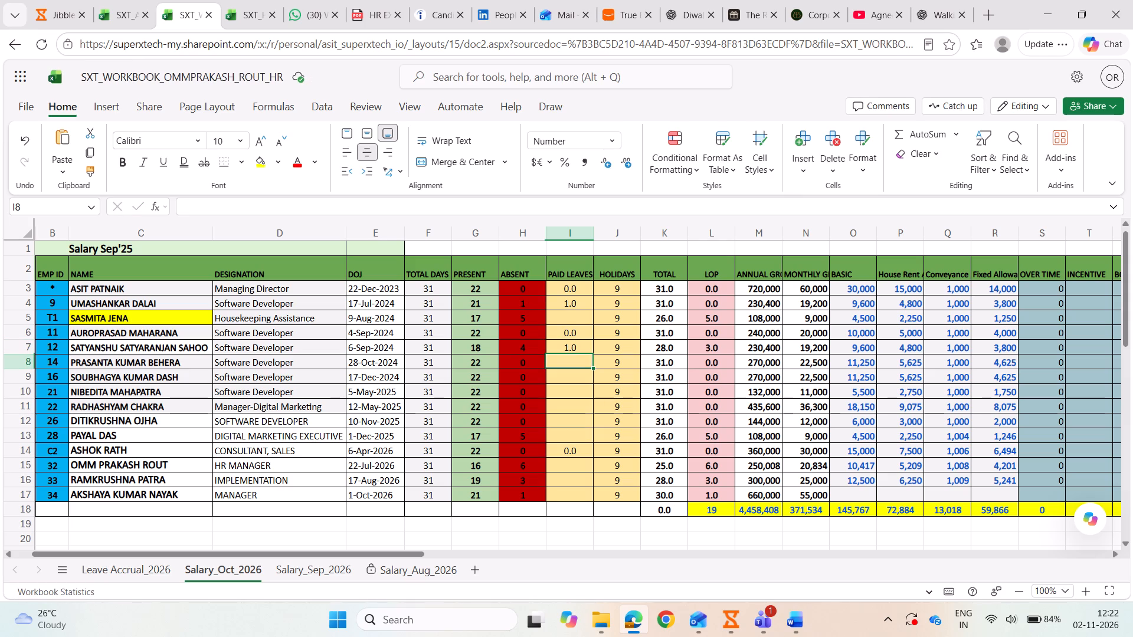
key("0")
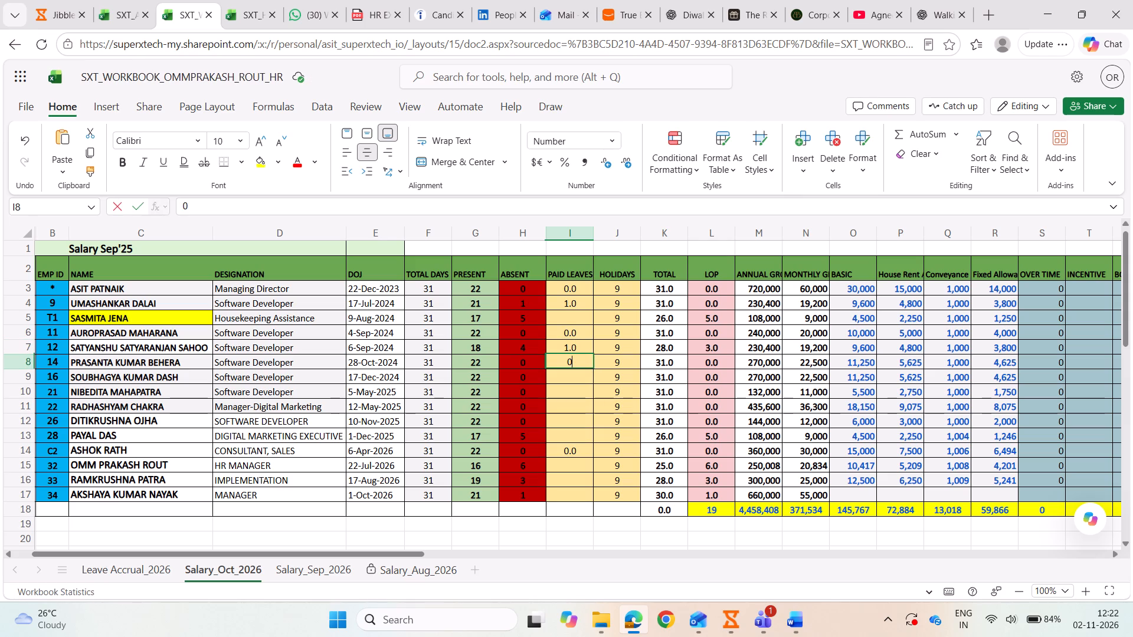
left_click(577, 382)
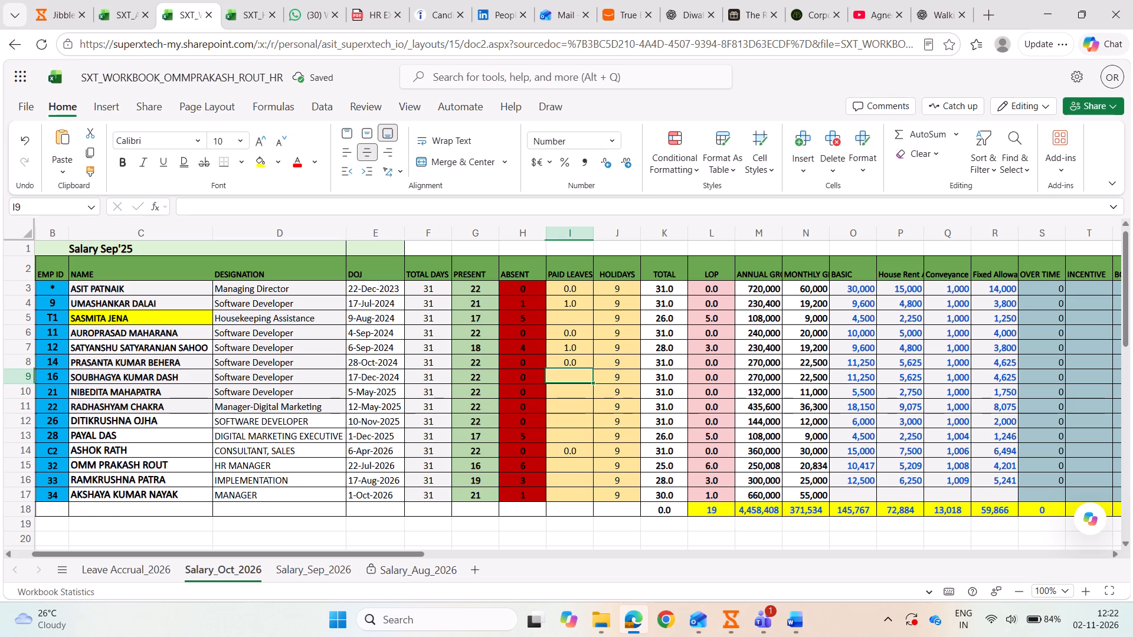
left_click(578, 361)
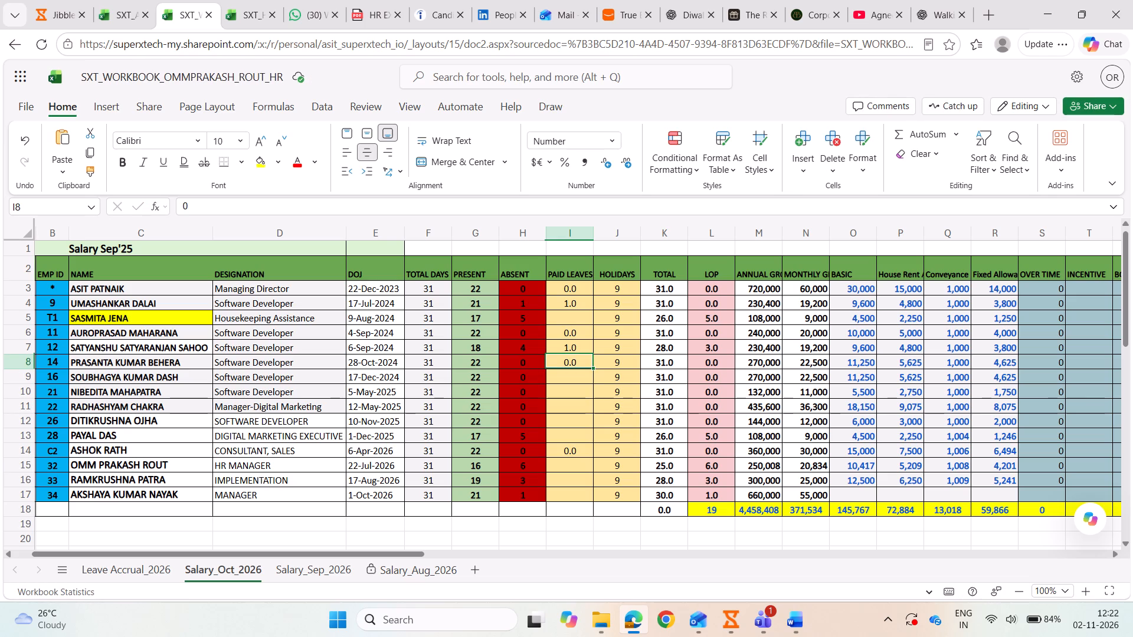
left_click_drag(594, 369, 585, 416)
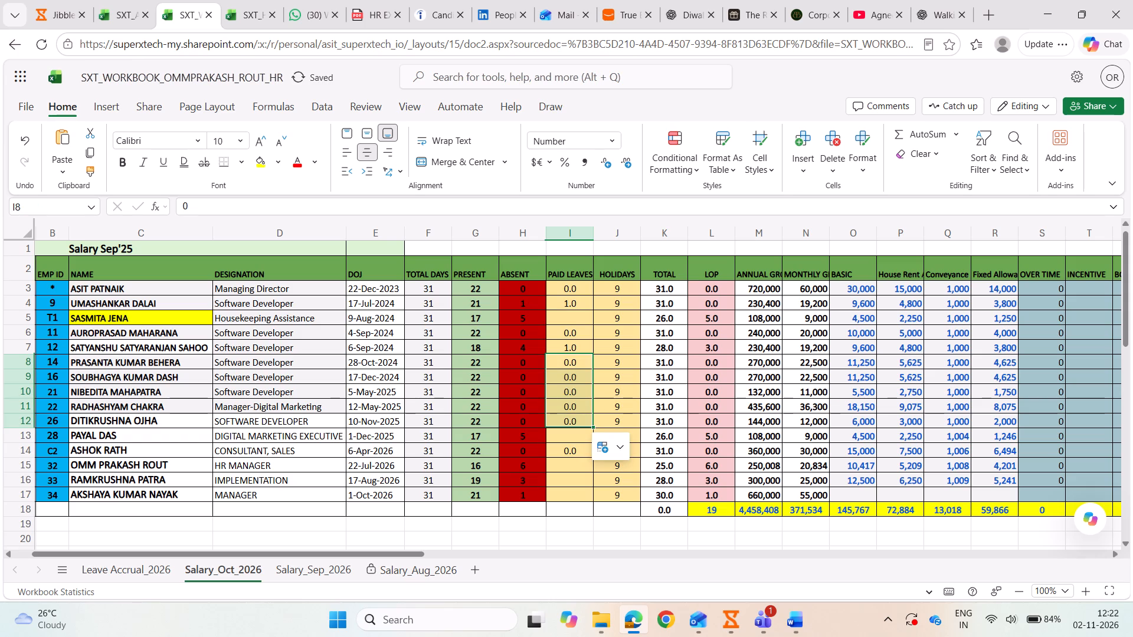
left_click(574, 436)
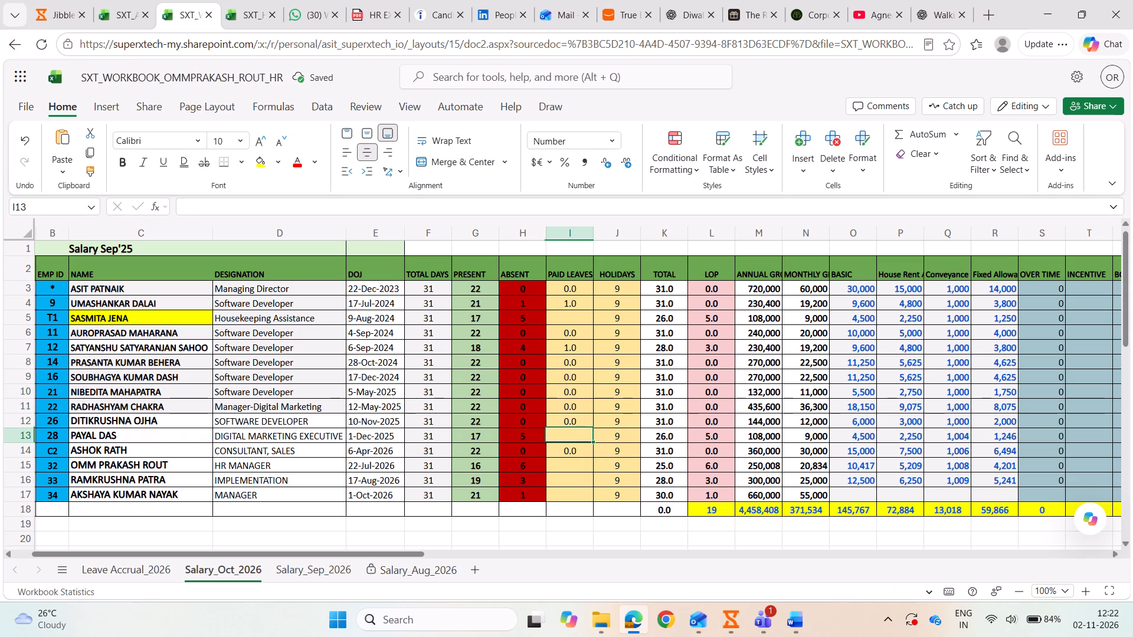
left_click(125, 21)
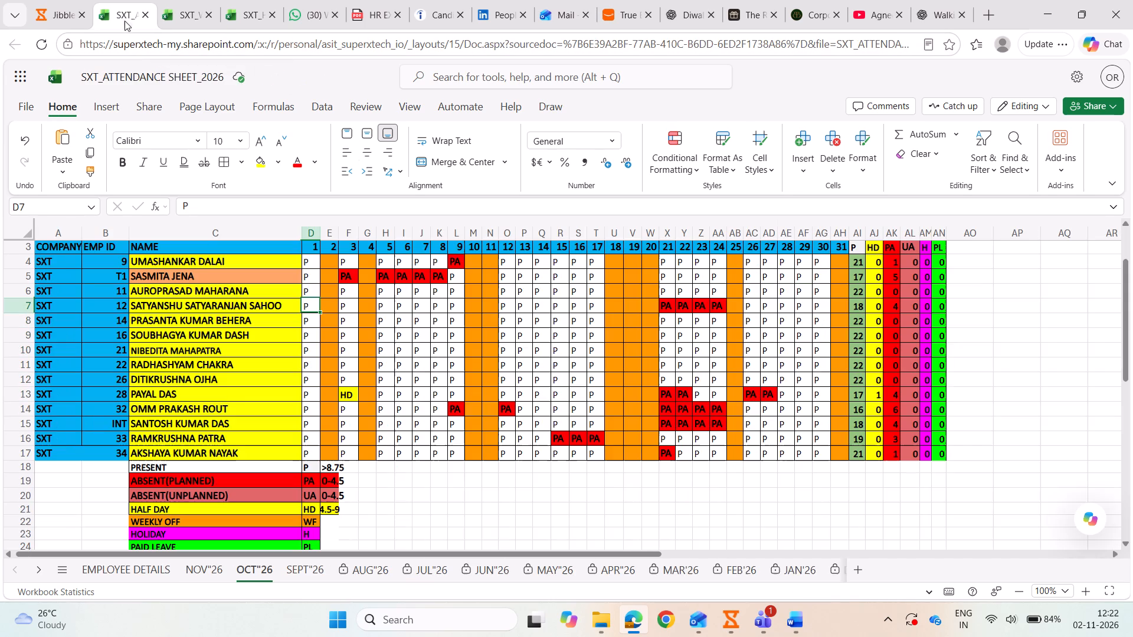
left_click(184, 7)
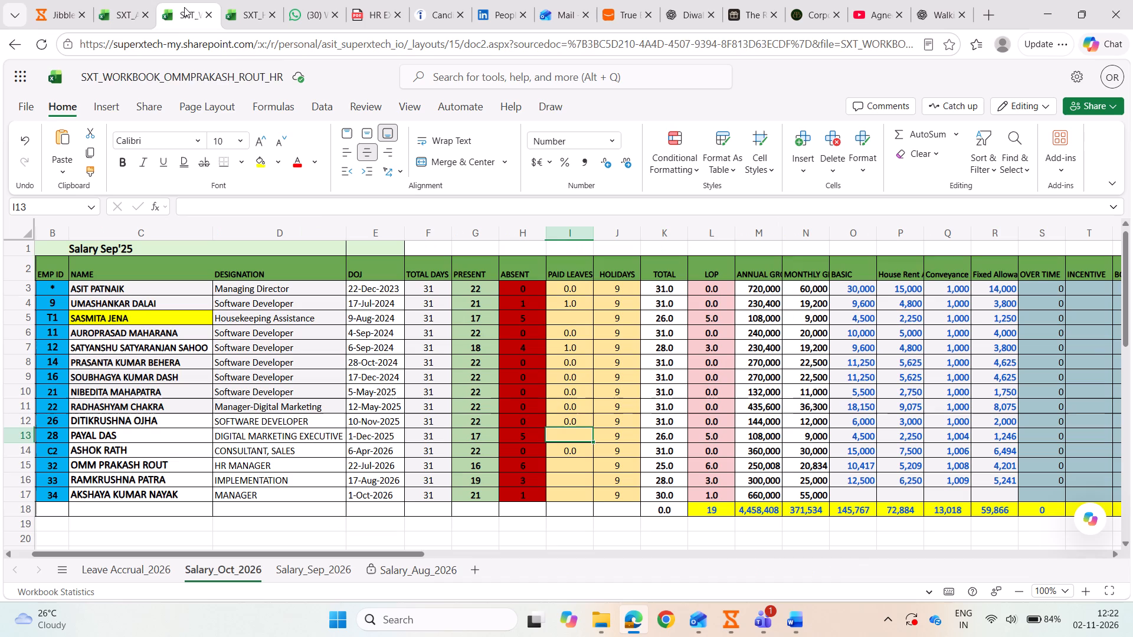
left_click(136, 570)
left_click(136, 570)
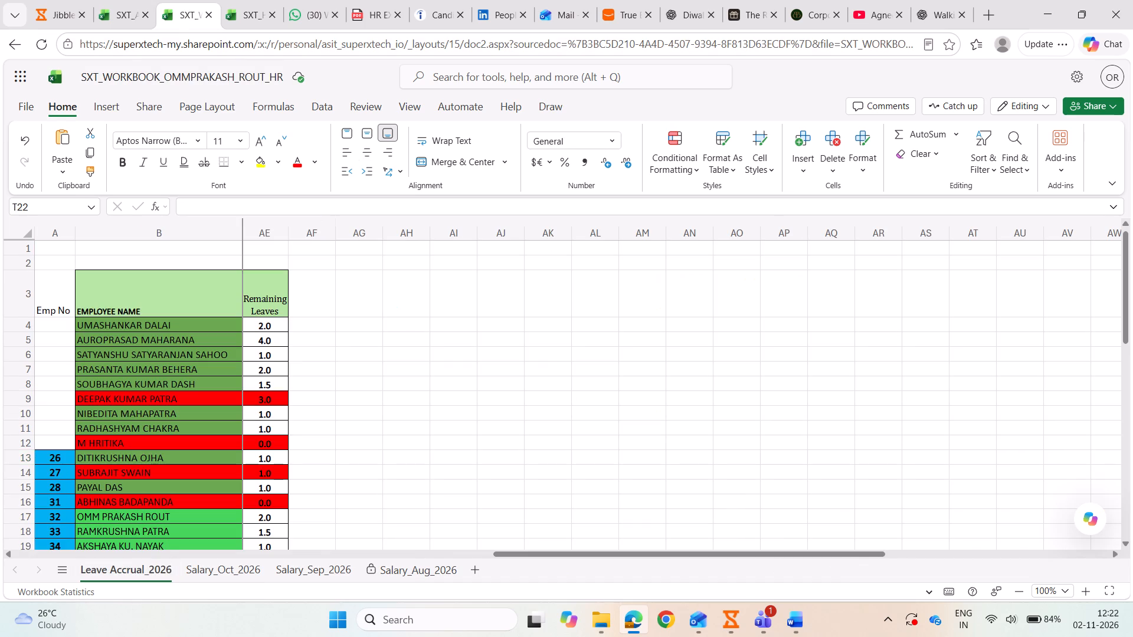
left_click(237, 567)
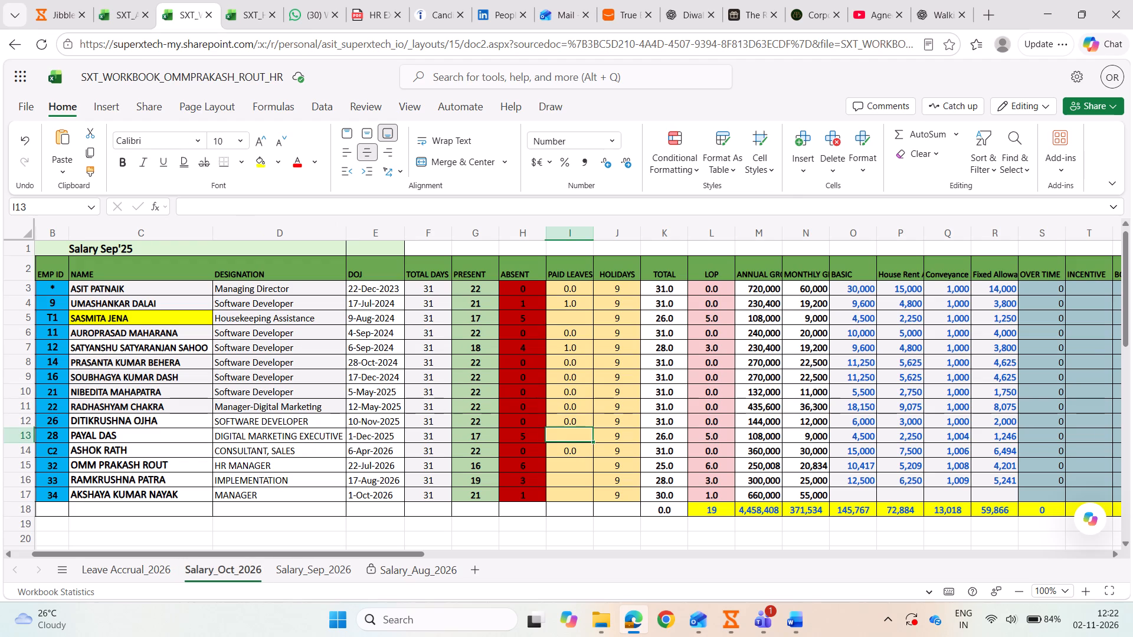
key("1")
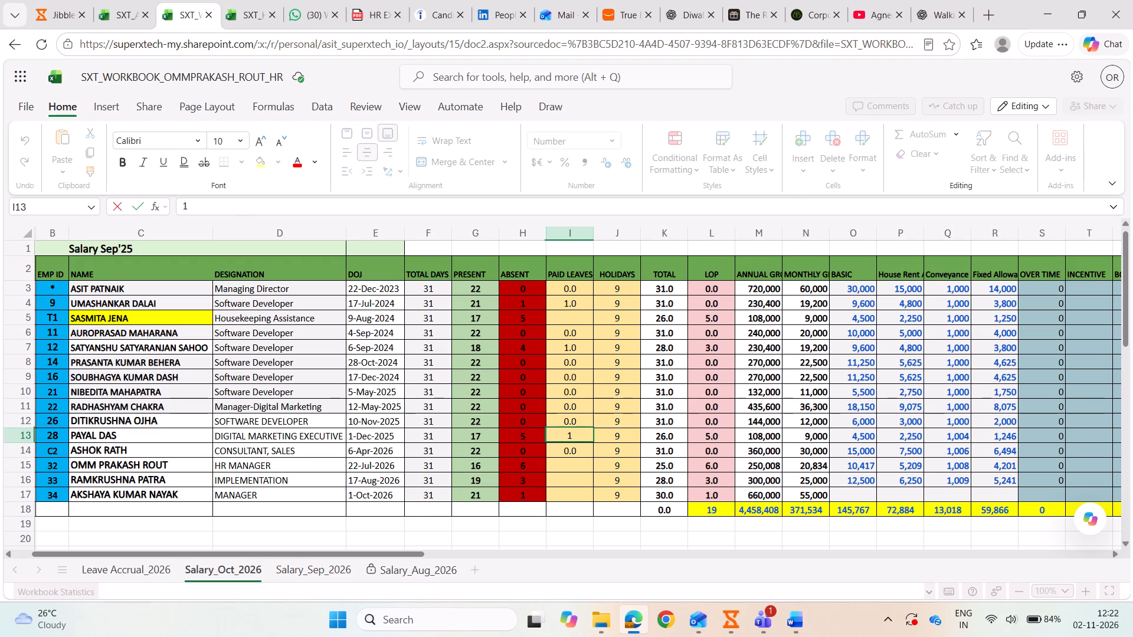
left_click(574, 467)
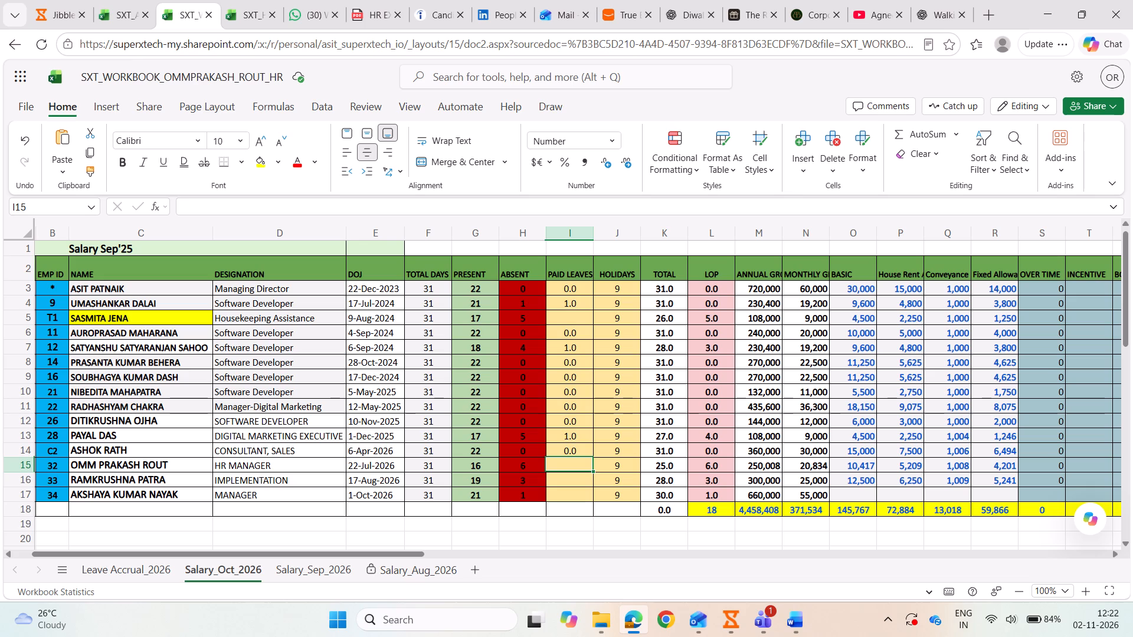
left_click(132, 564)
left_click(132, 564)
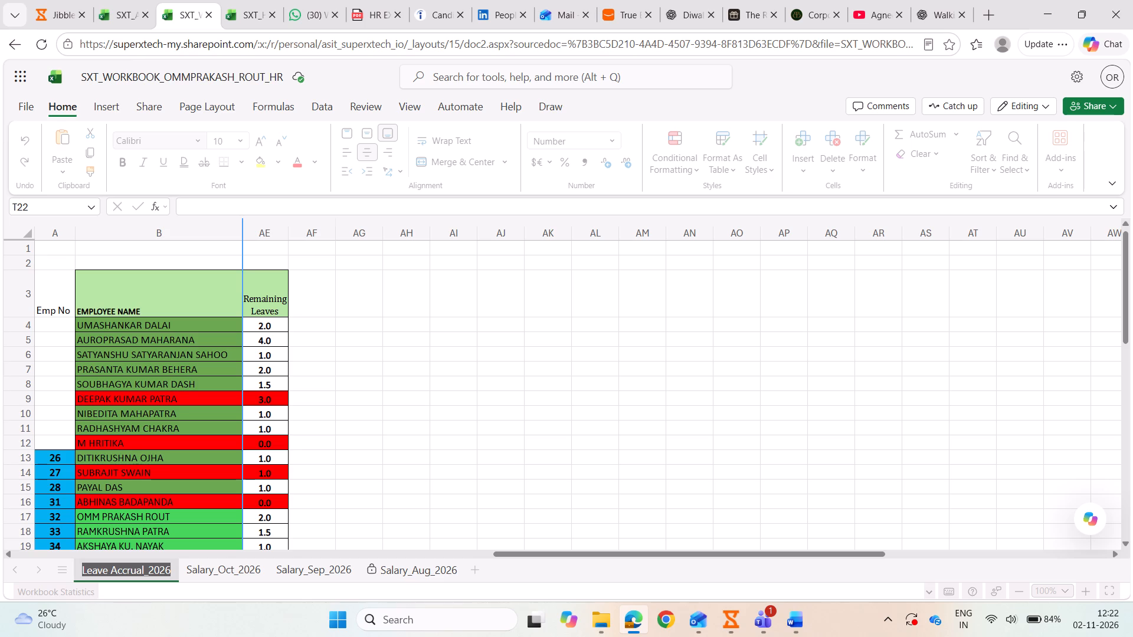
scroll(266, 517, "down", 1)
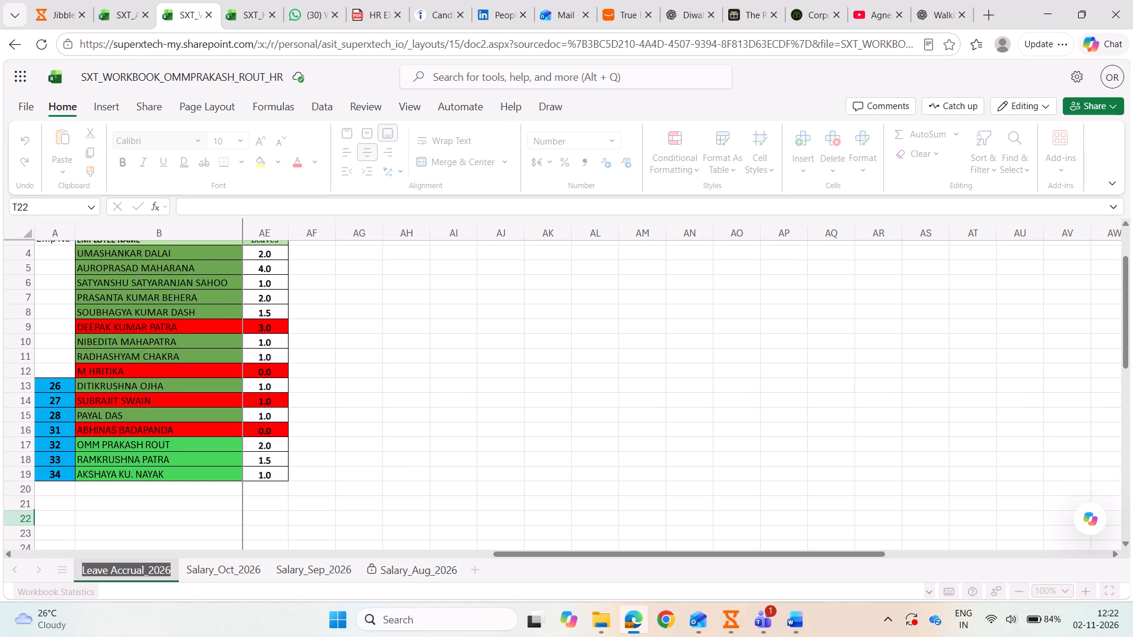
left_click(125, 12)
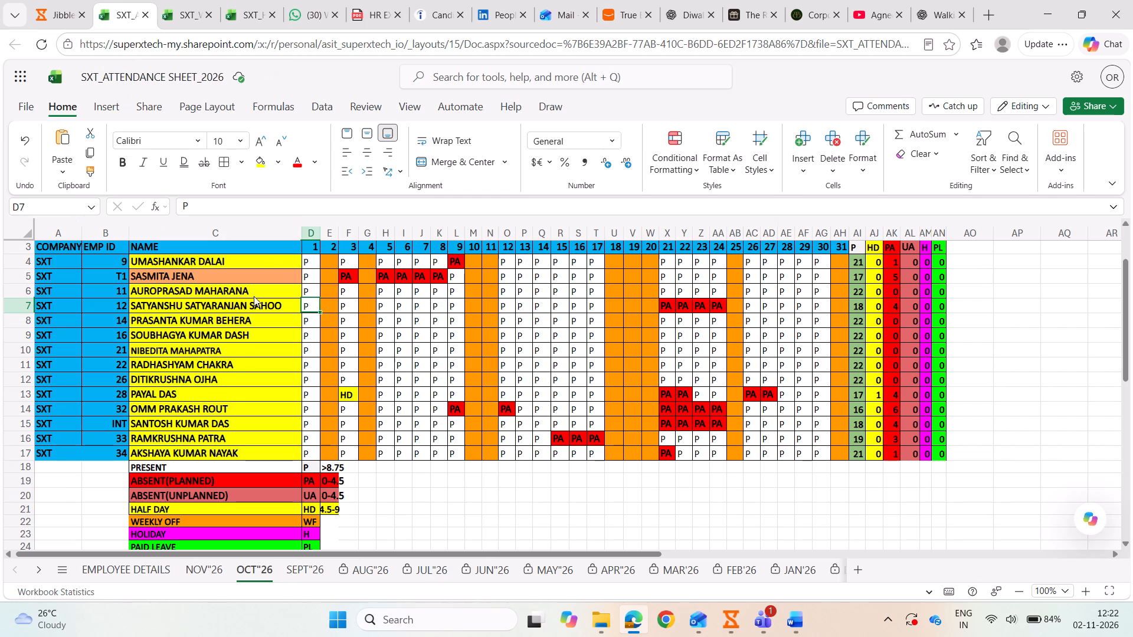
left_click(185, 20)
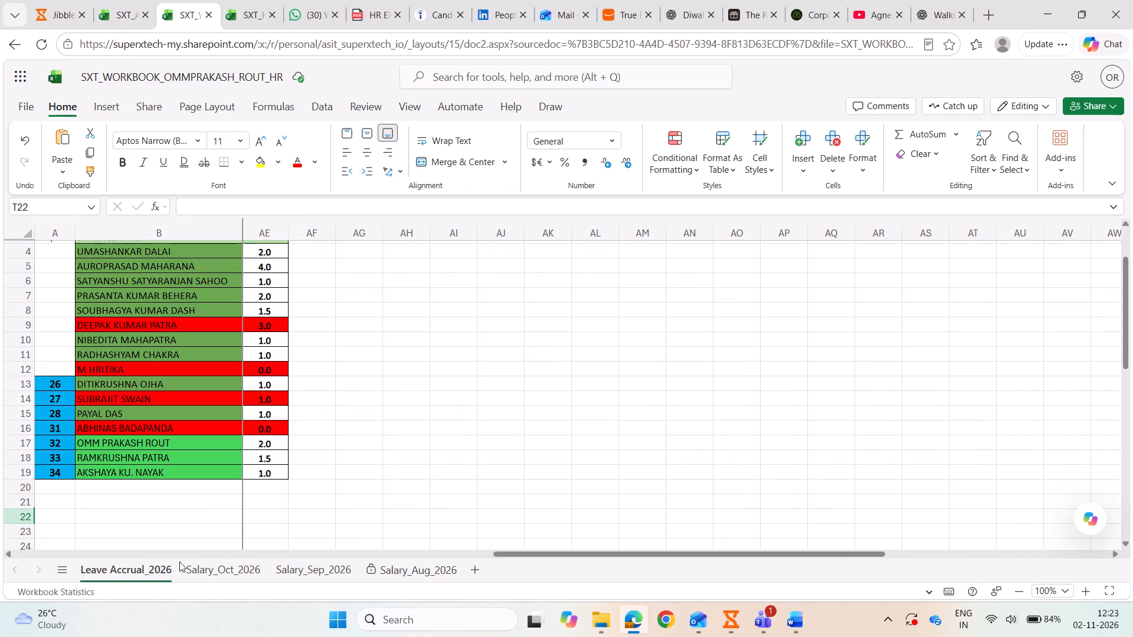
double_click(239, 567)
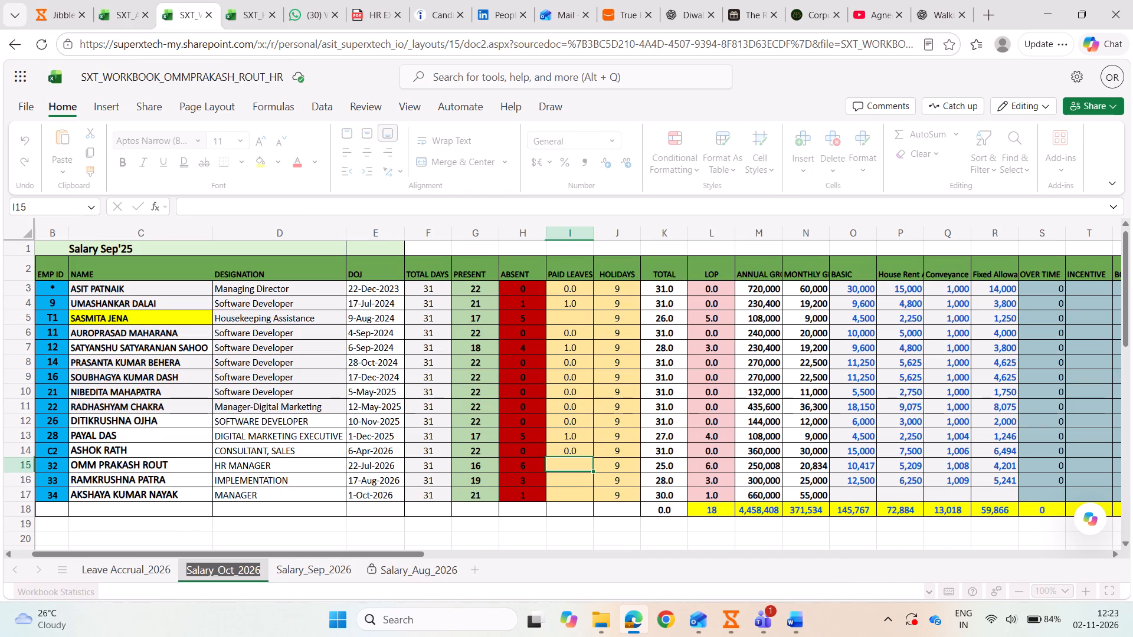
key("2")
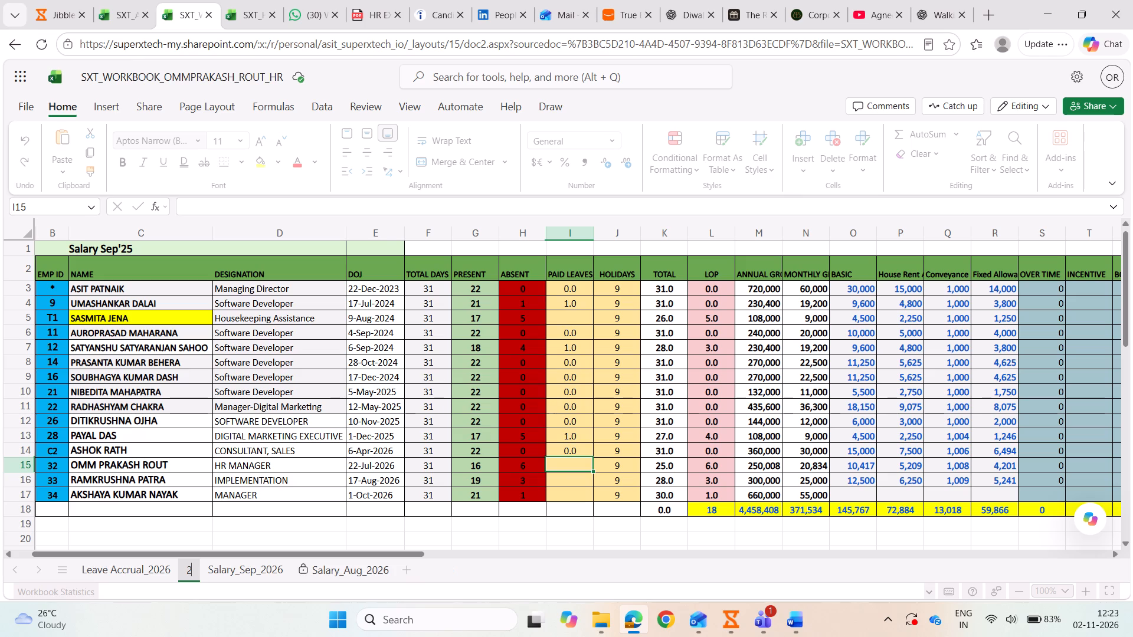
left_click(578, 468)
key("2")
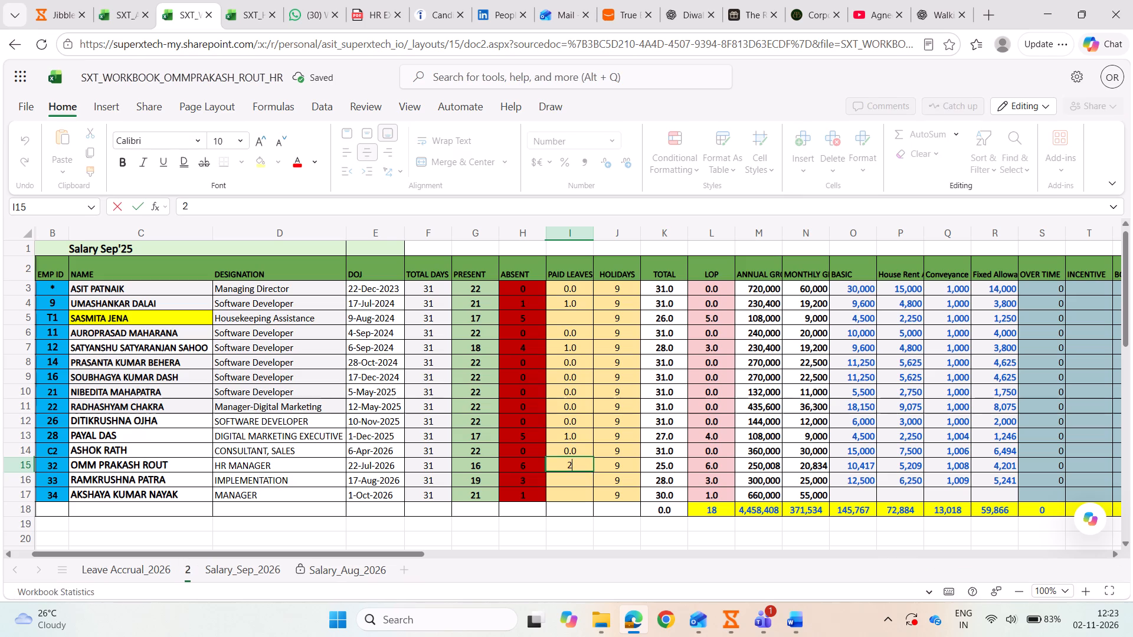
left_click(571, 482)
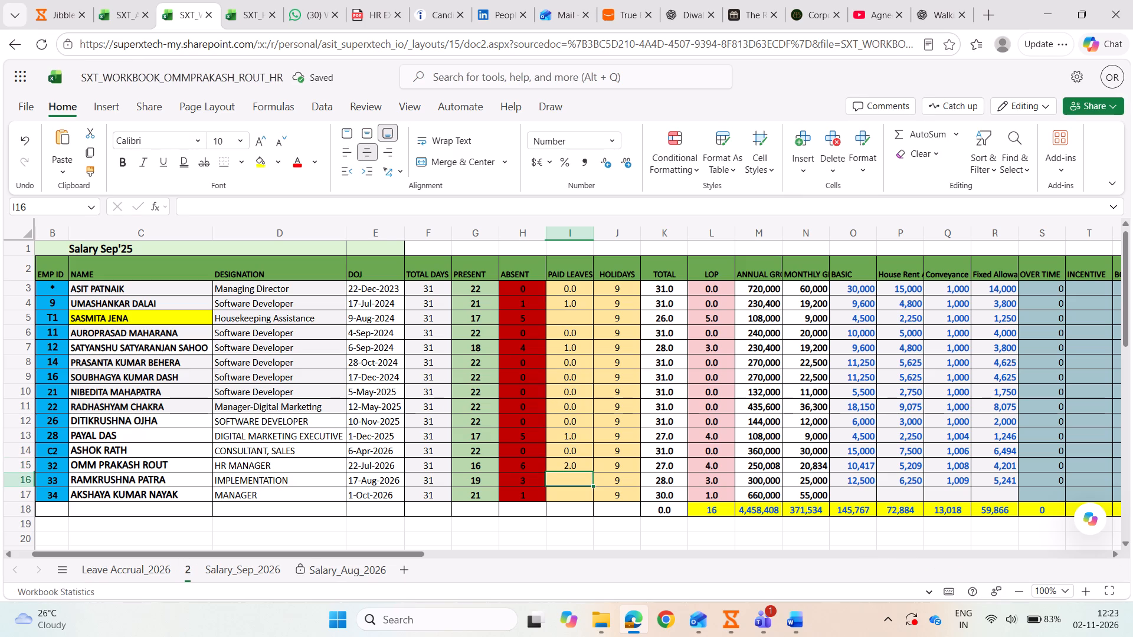
Examine the October attendance, the Remaining Leaves in Leave Accrual_2026 and the September and October salary sheets for employee 33's paid leaves.
left_click(127, 12)
left_click(192, 17)
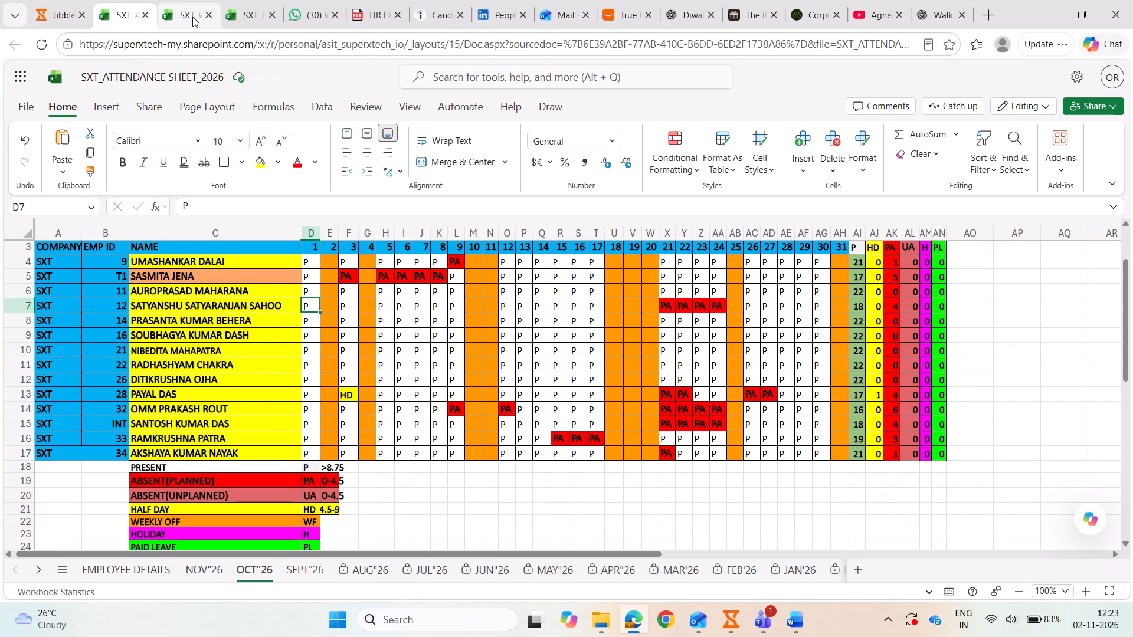
double_click(149, 566)
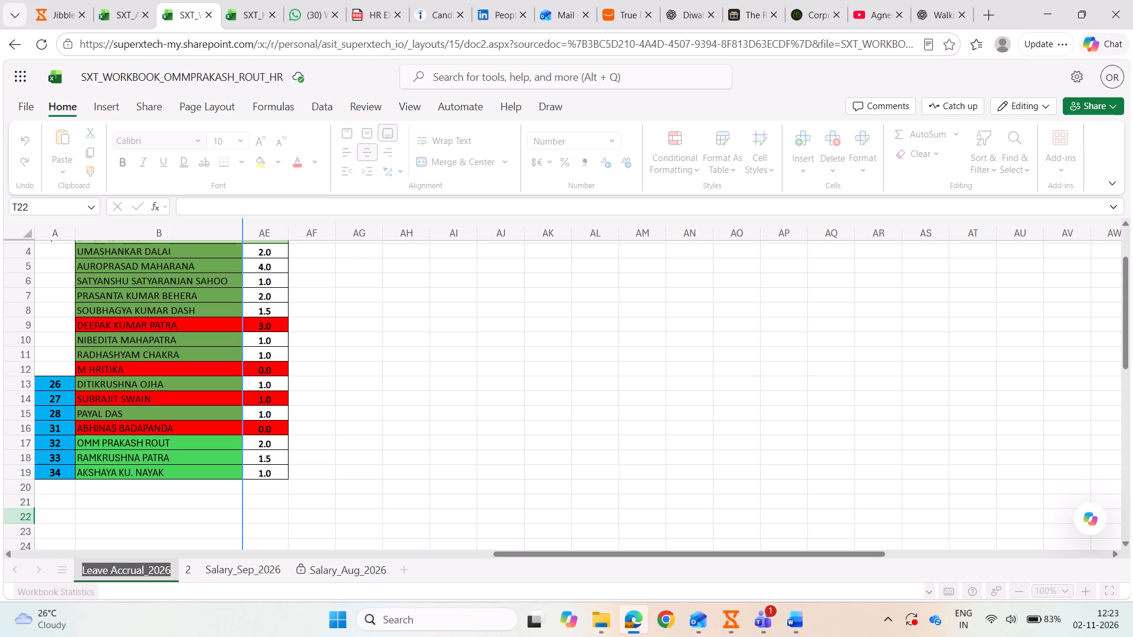
left_click(118, 21)
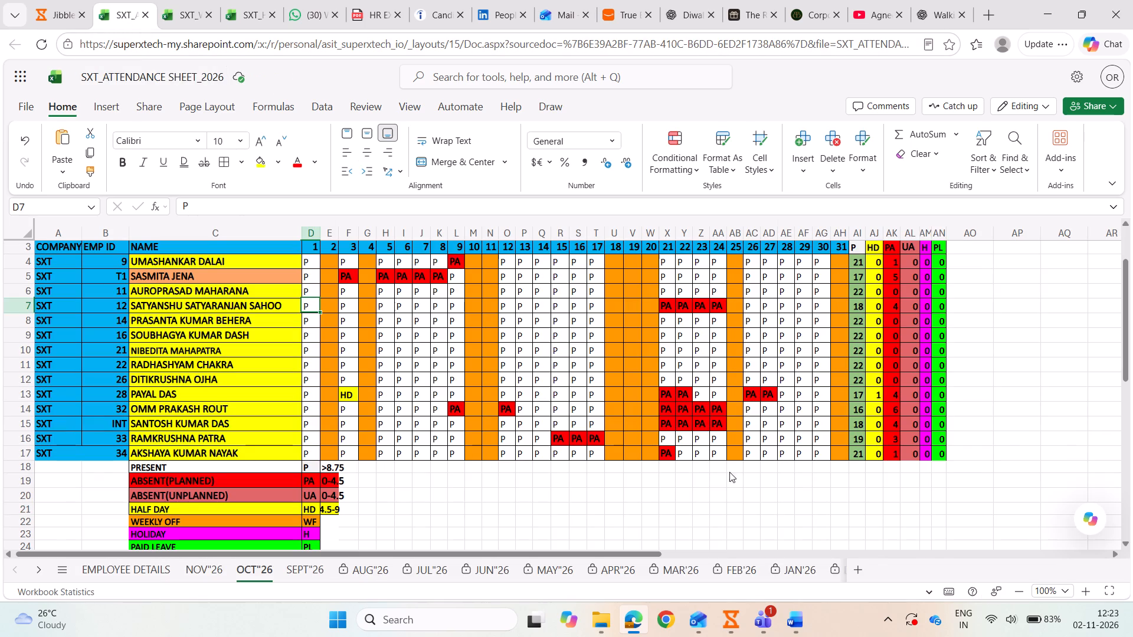
left_click(187, 14)
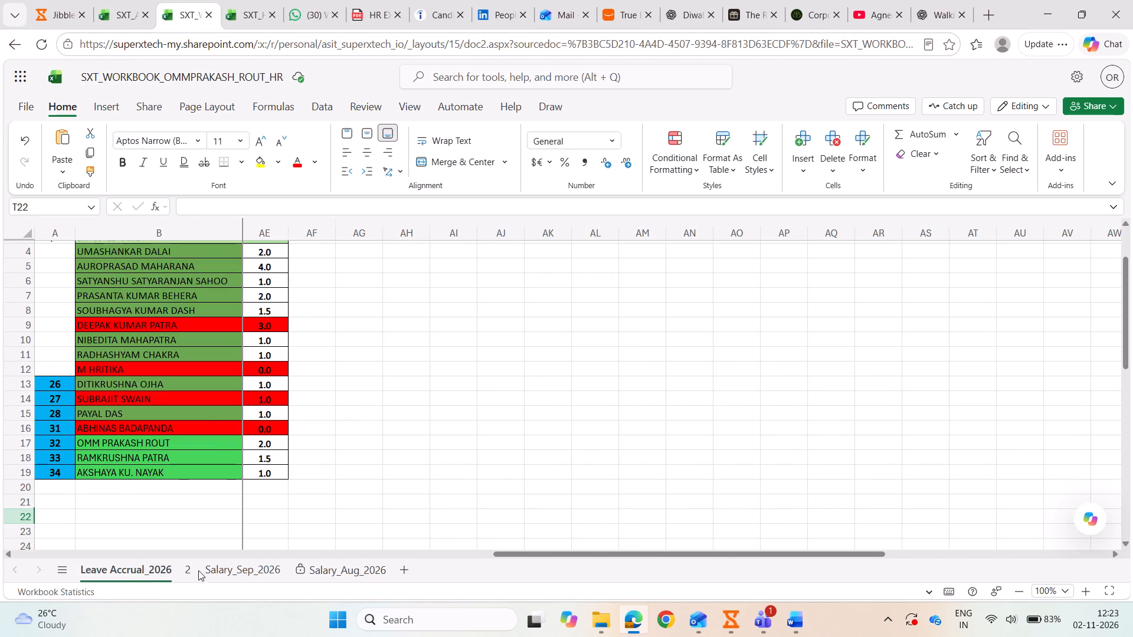
left_click(253, 567)
left_click(253, 567)
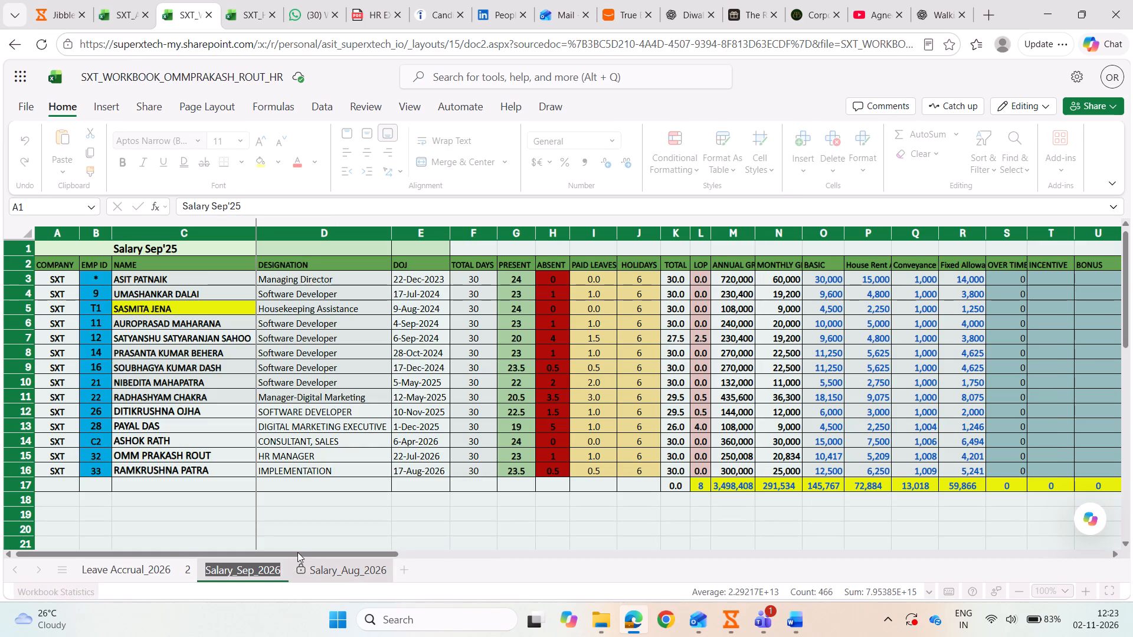
left_click_drag(297, 552, 247, 551)
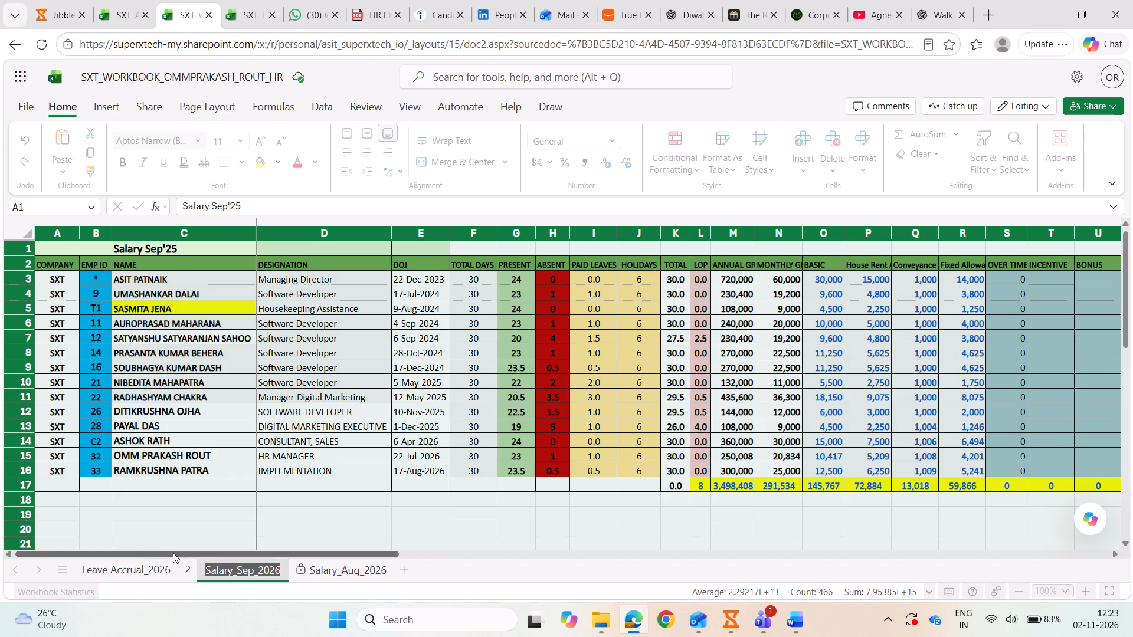
left_click(187, 566)
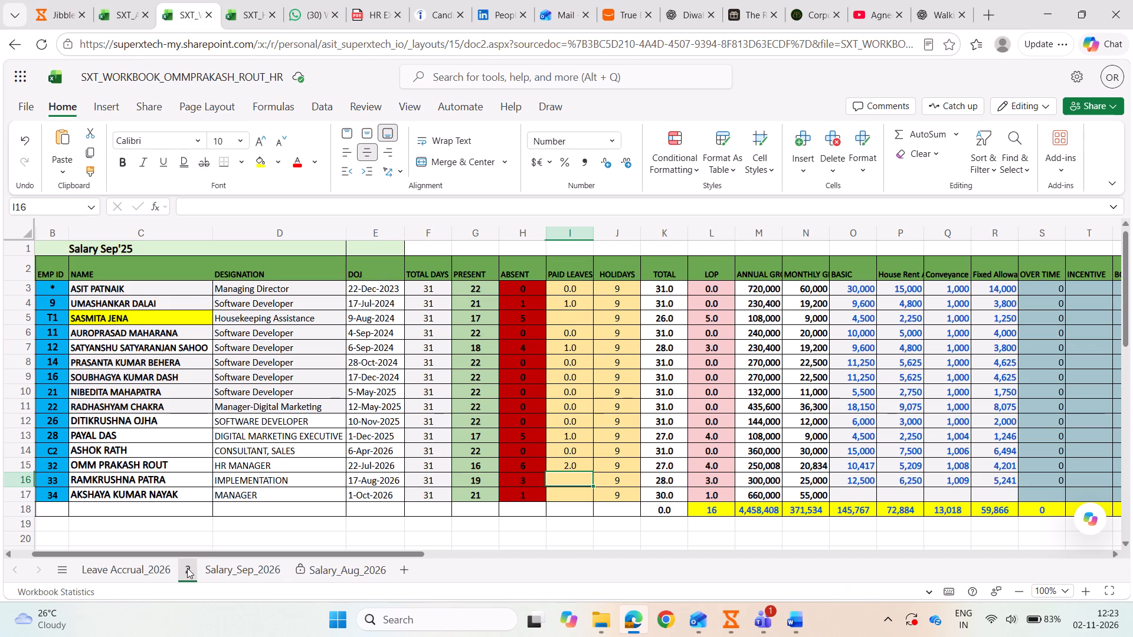
left_click(250, 564)
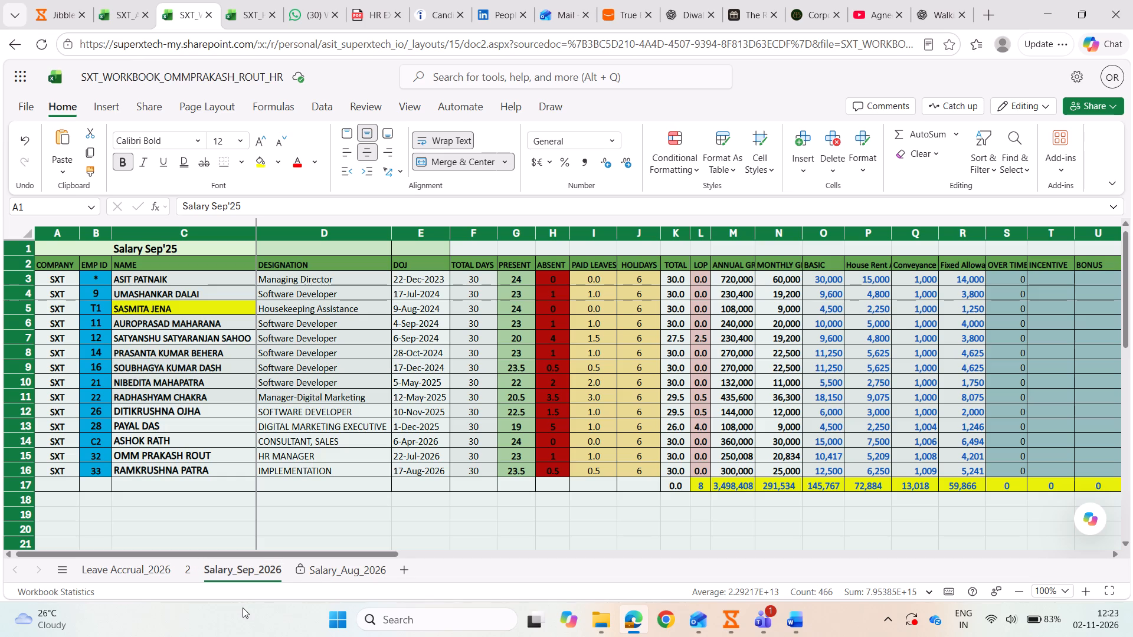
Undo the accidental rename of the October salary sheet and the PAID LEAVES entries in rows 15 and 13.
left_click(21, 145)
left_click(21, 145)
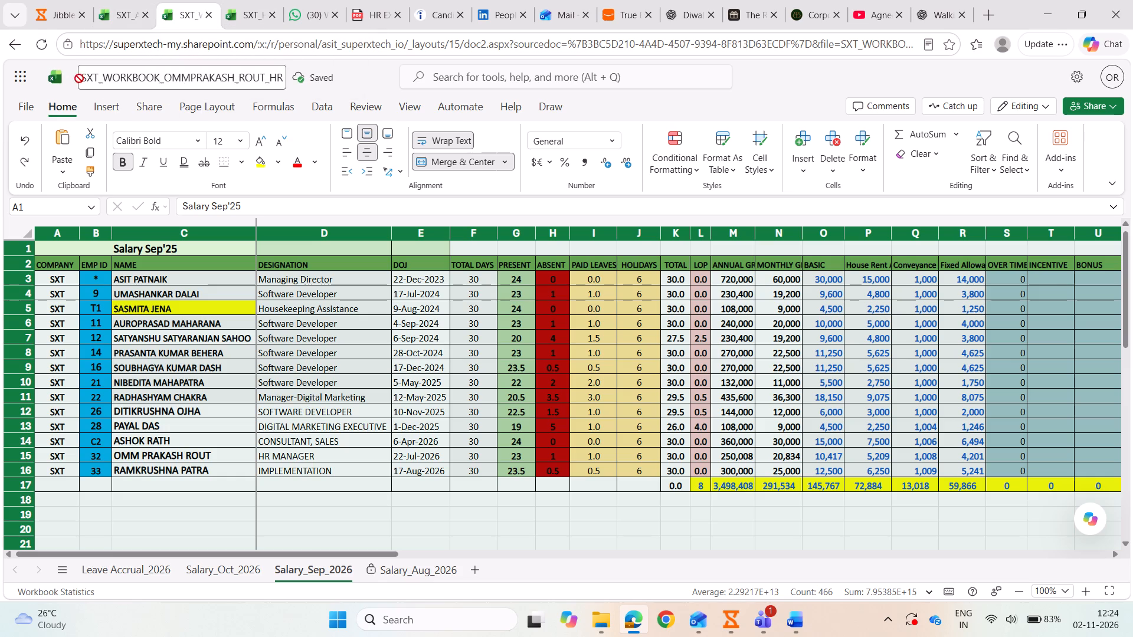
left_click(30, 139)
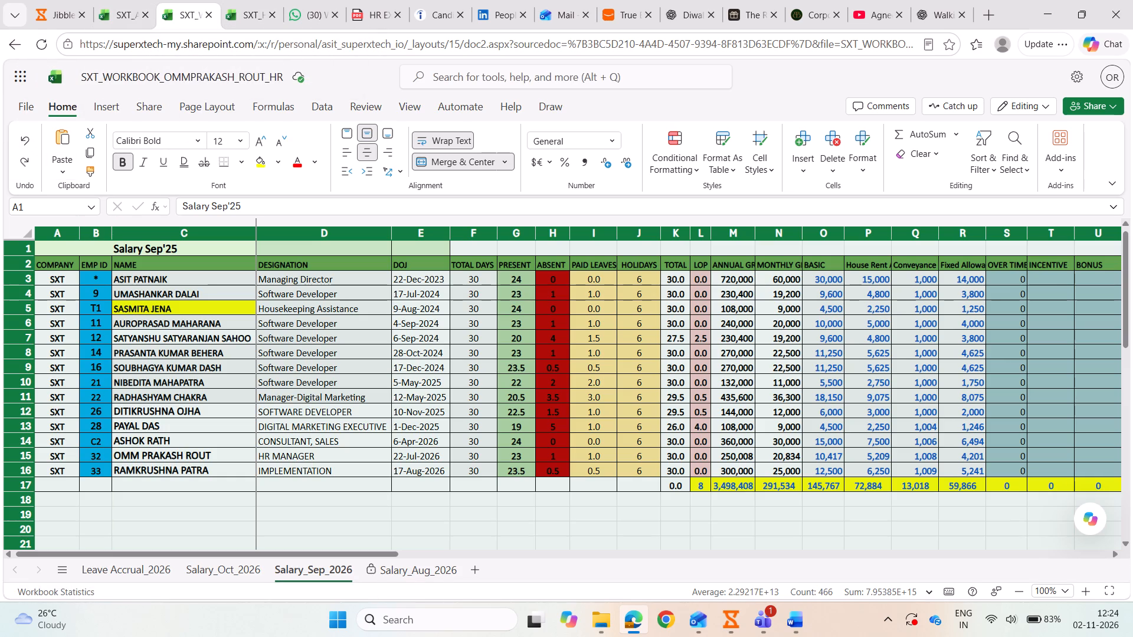
Compare the PAID LEAVES entries in Salary_Oct_2026 with those in Salary_Sep_2026 and Salary_Aug_2026.
left_click(299, 503)
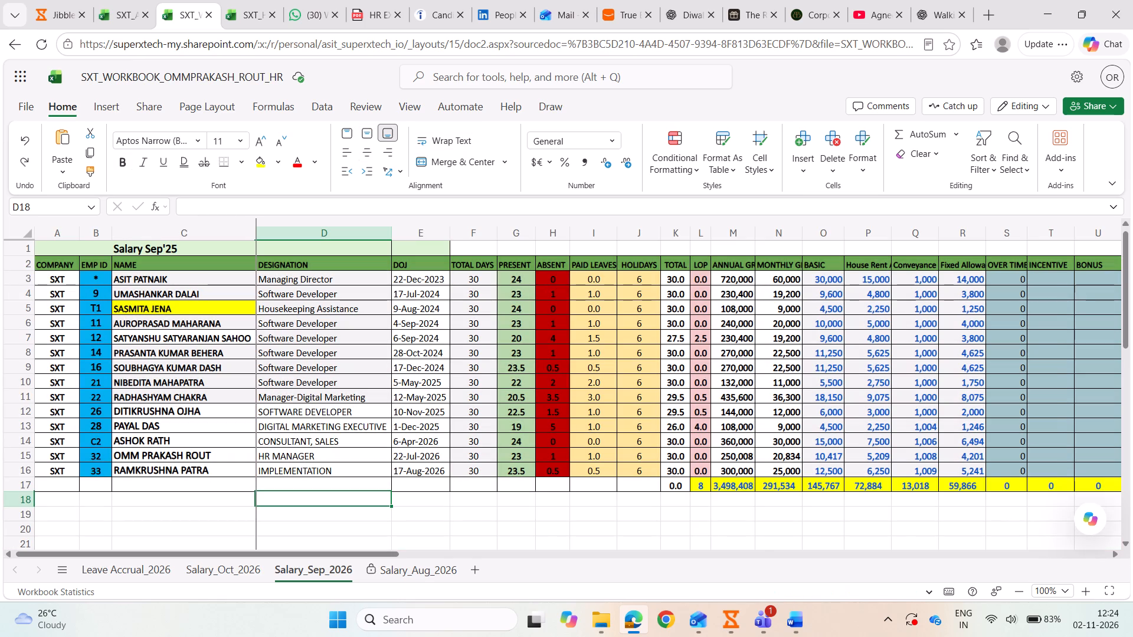
left_click(401, 528)
left_click(401, 528)
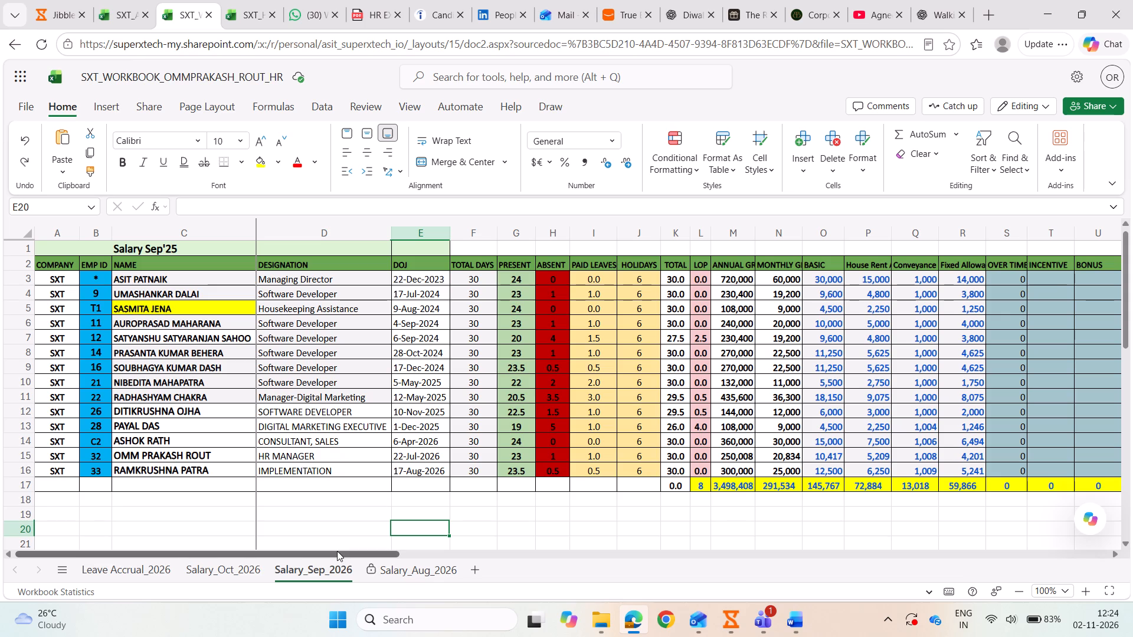
left_click_drag(337, 551, 363, 558)
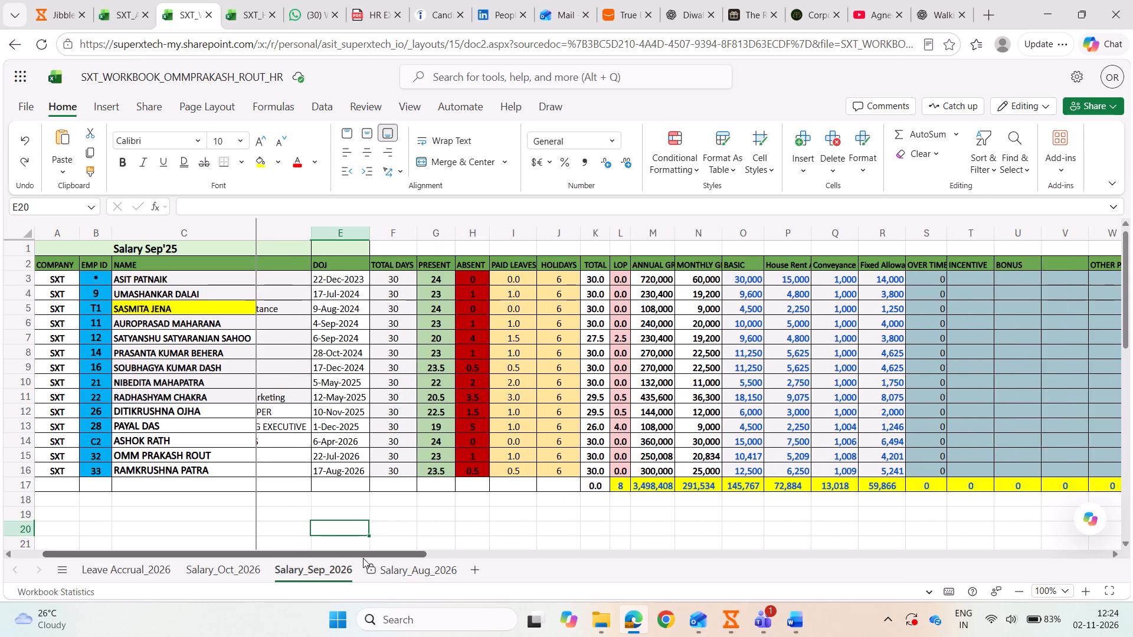
left_click_drag(363, 558, 343, 559)
left_click(225, 574)
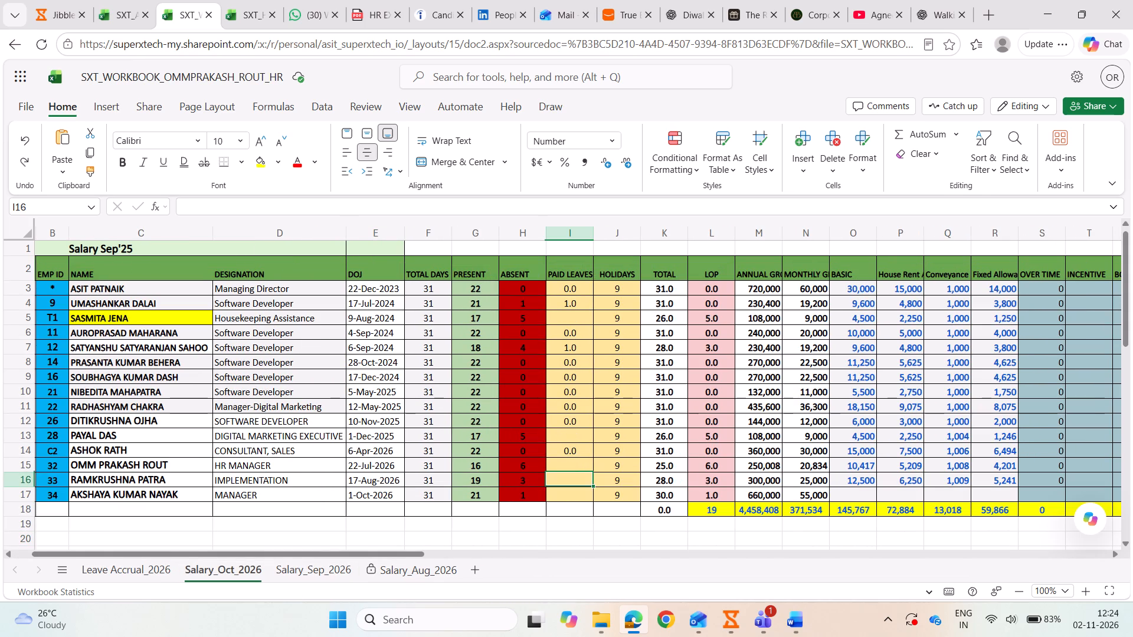
left_click(318, 567)
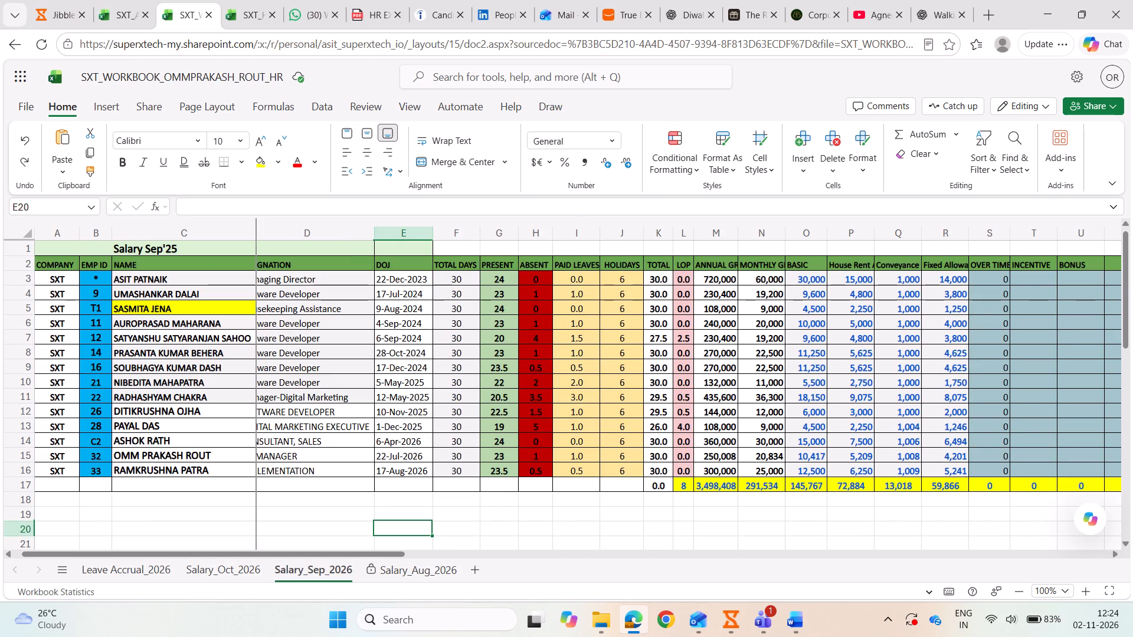
left_click(477, 514)
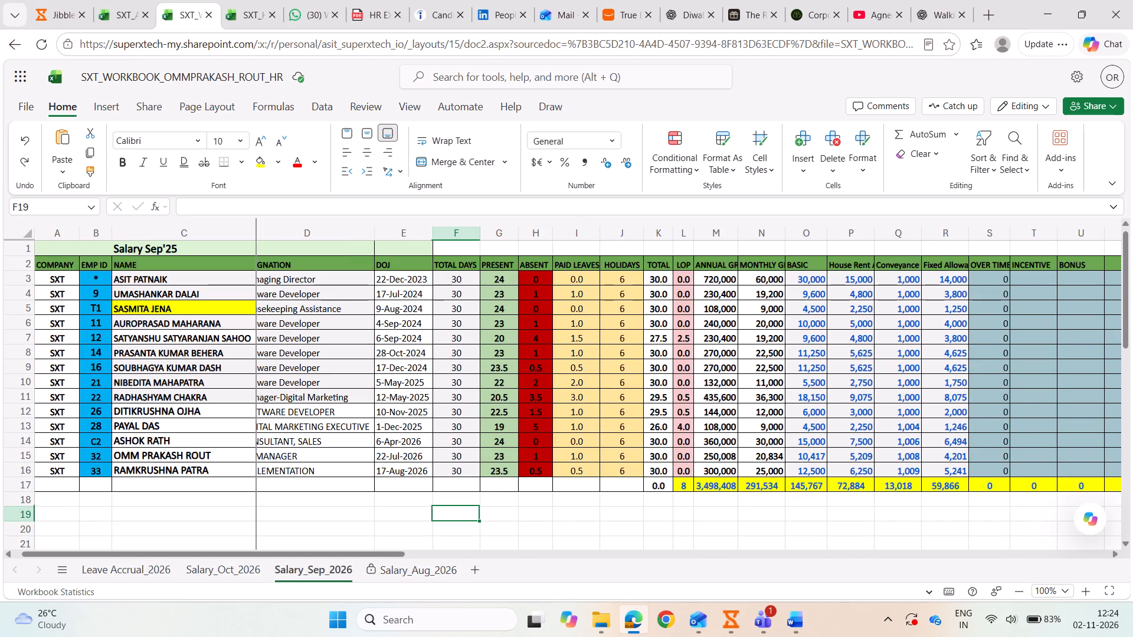
left_click(221, 568)
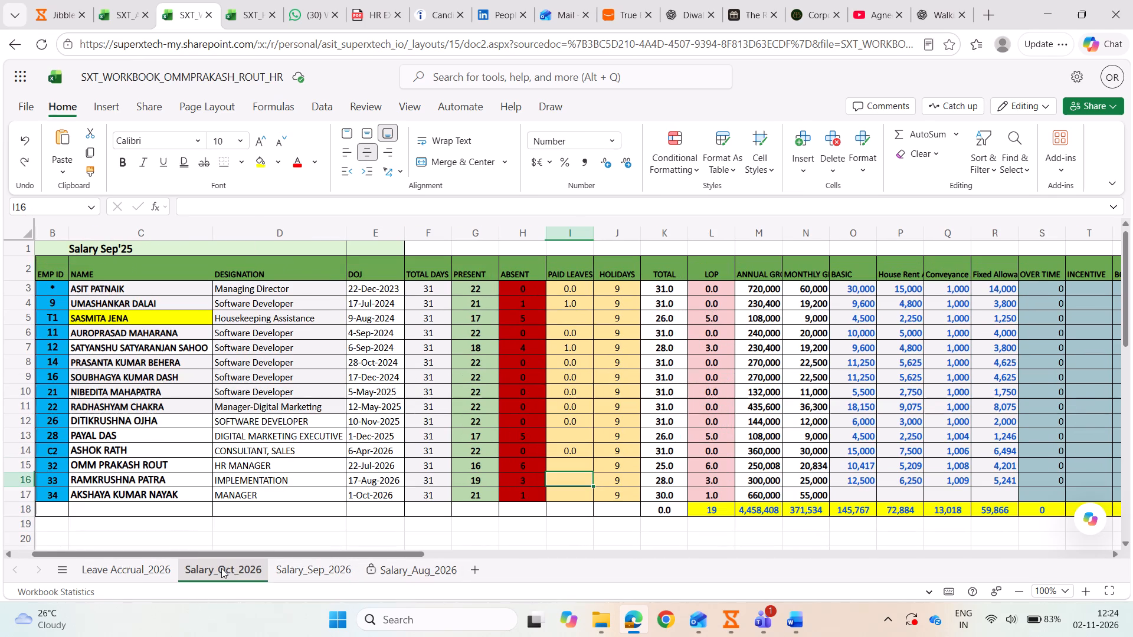
left_click(581, 465)
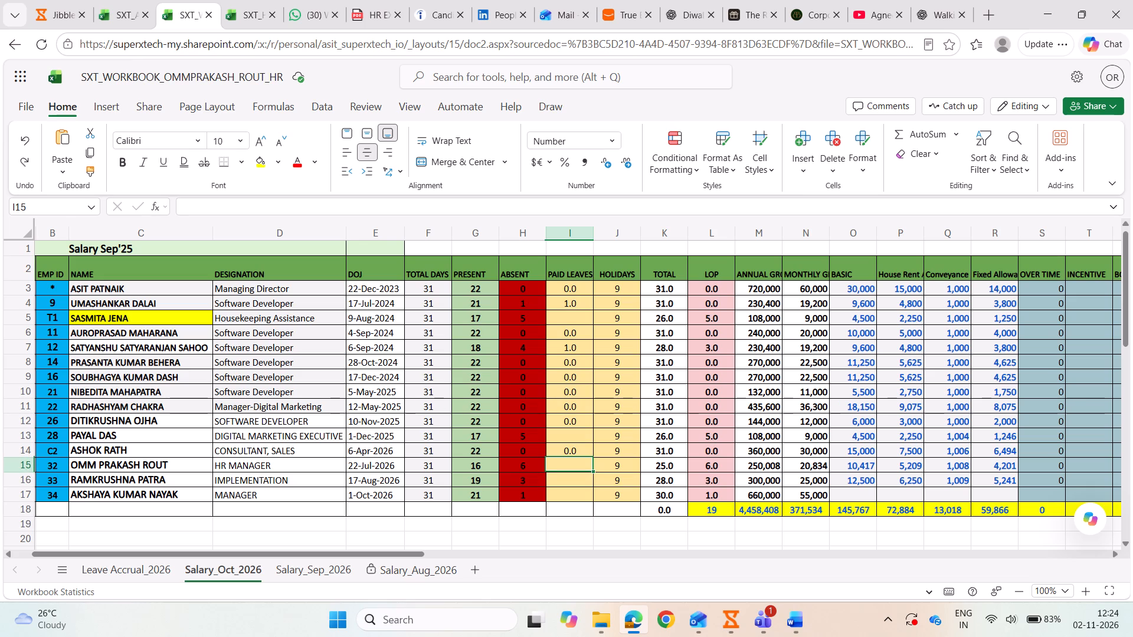
left_click(577, 439)
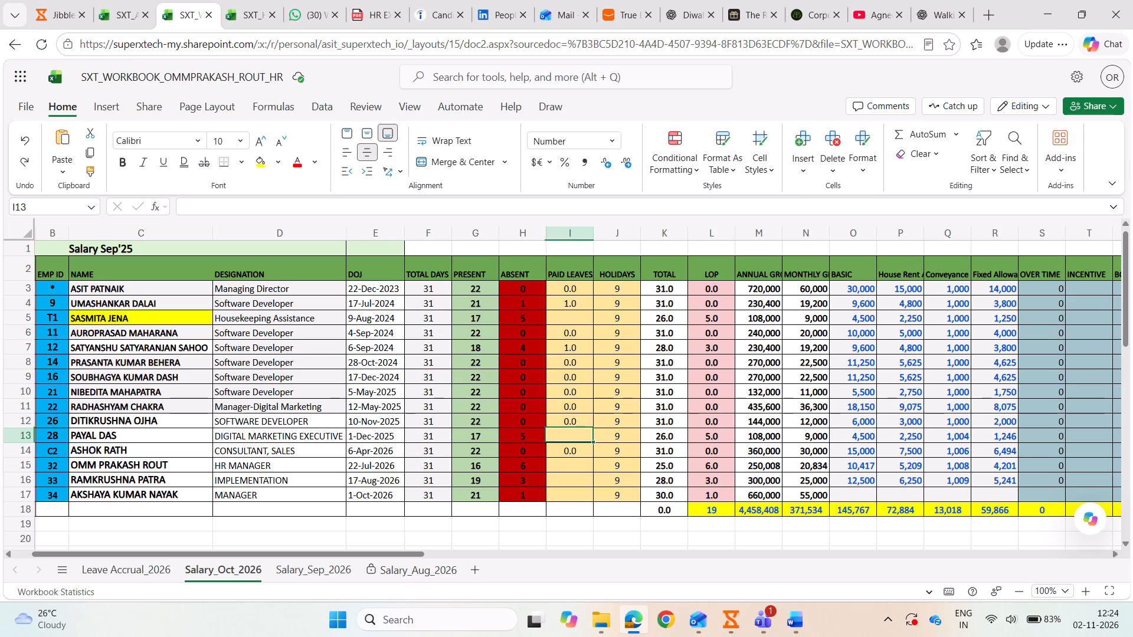
left_click(293, 563)
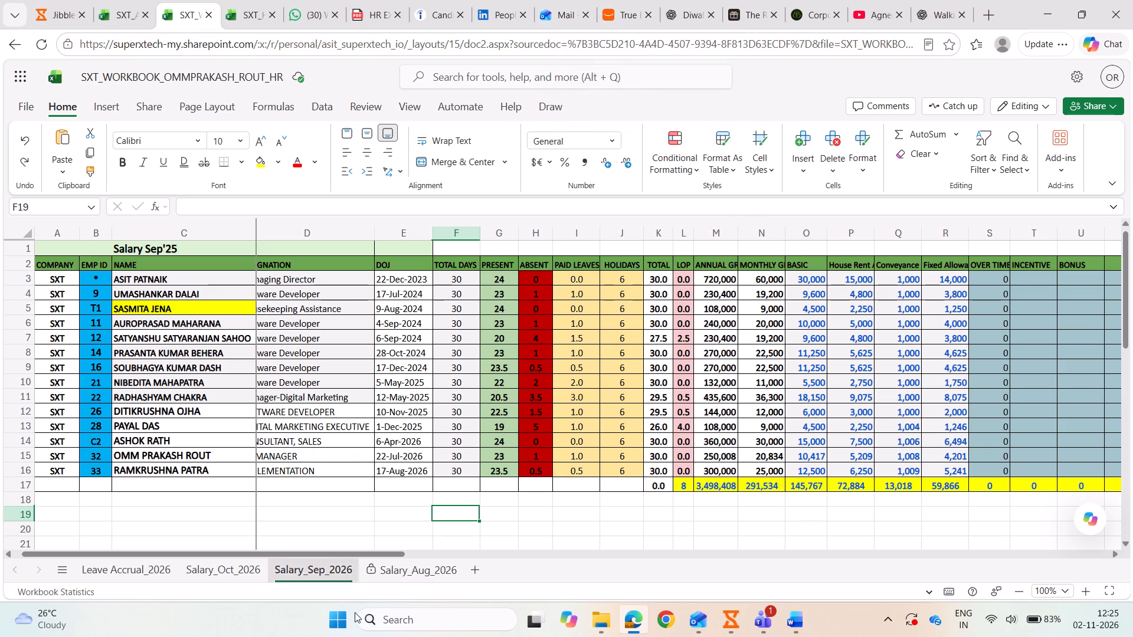
left_click(399, 574)
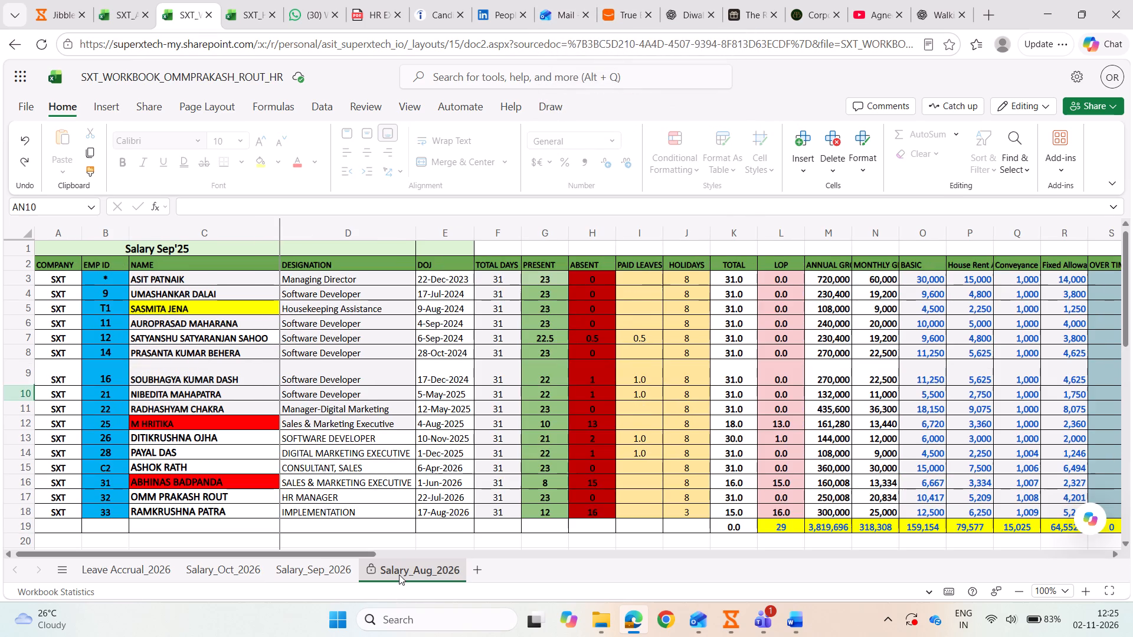
left_click(310, 575)
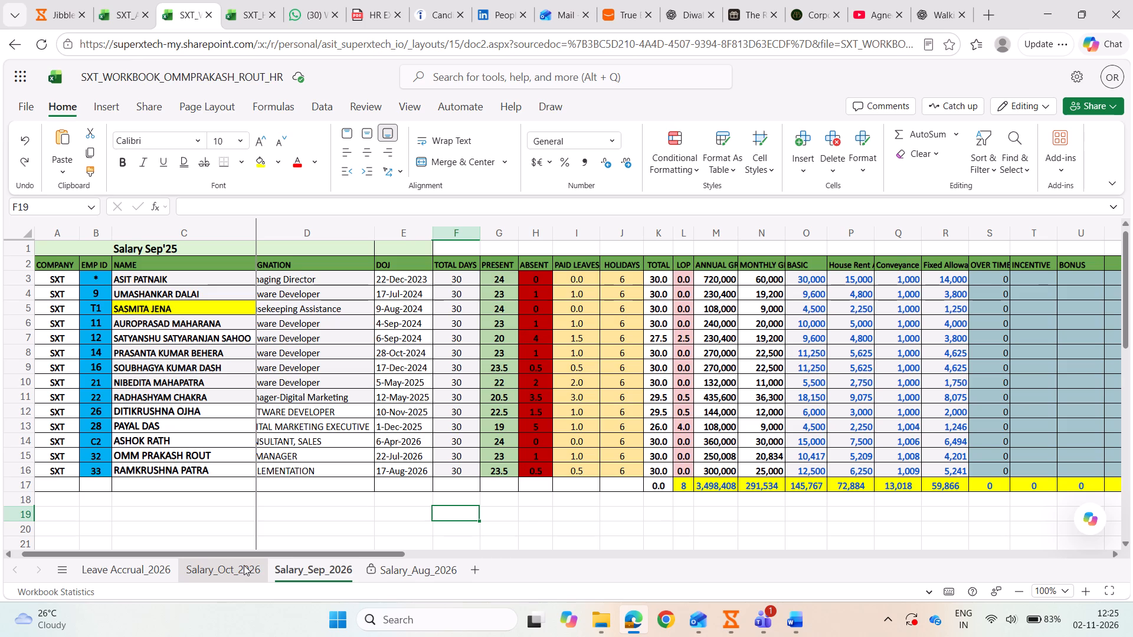
left_click(244, 565)
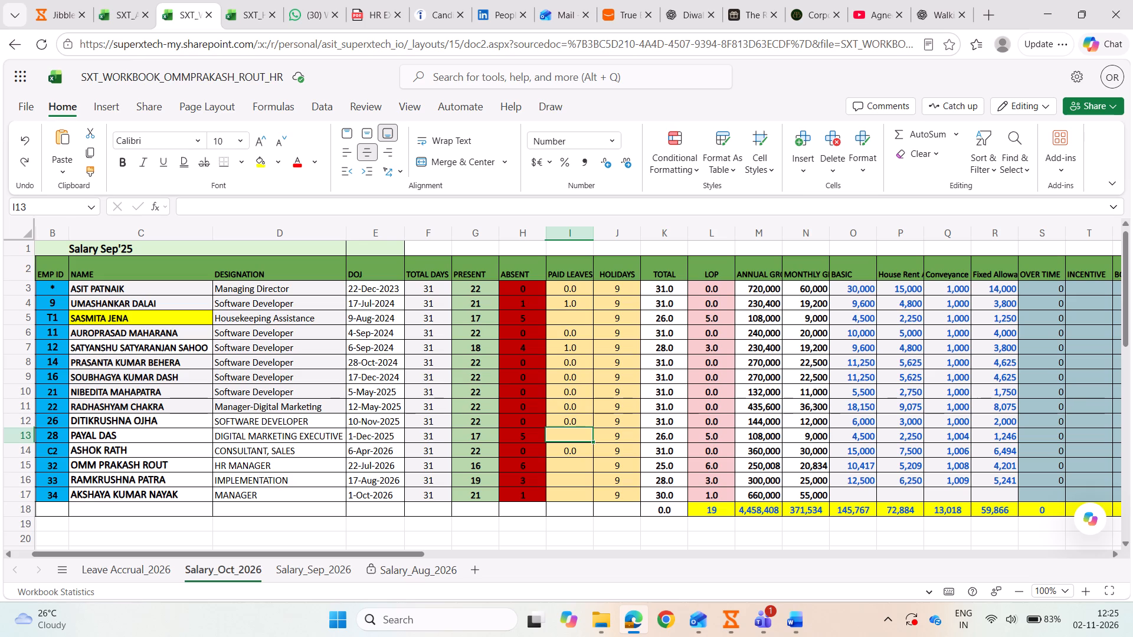
left_click(121, 15)
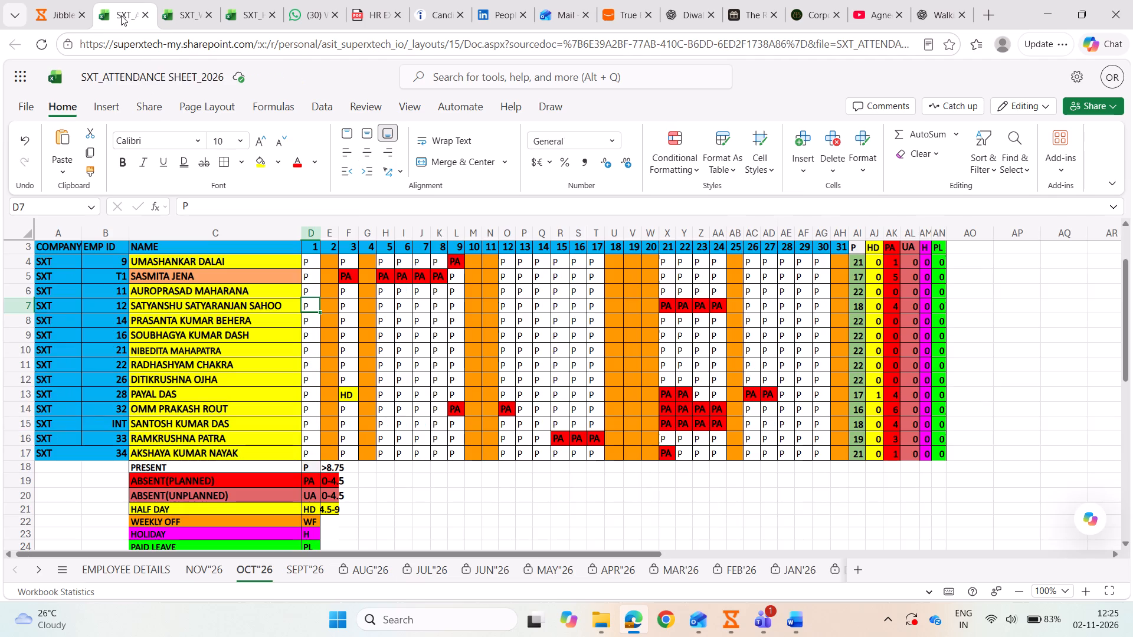
left_click(175, 5)
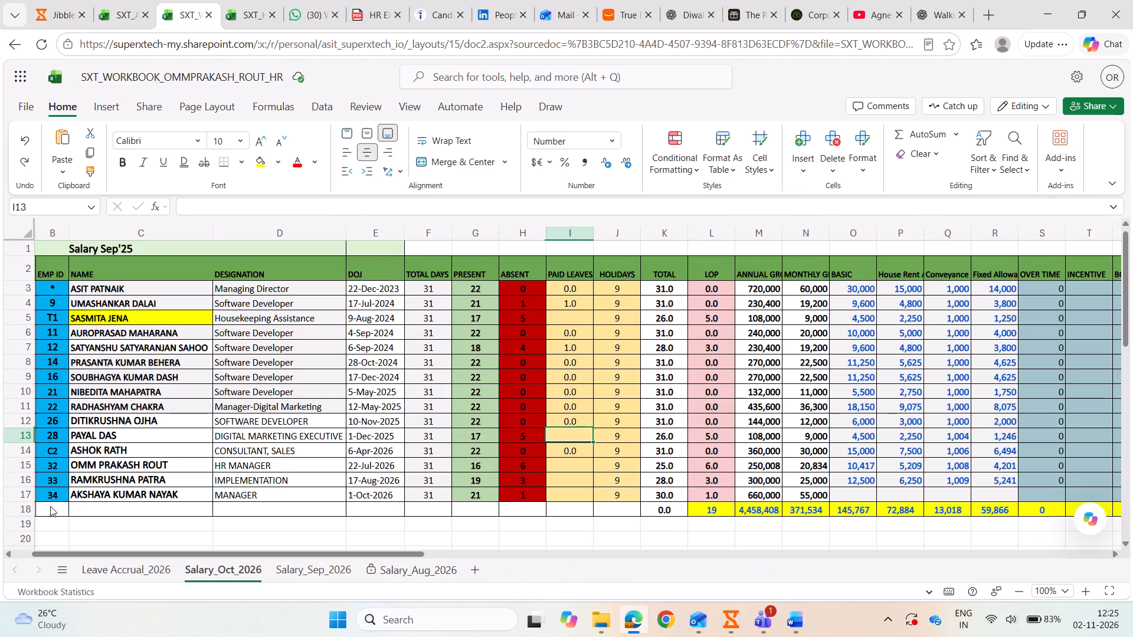
double_click(104, 574)
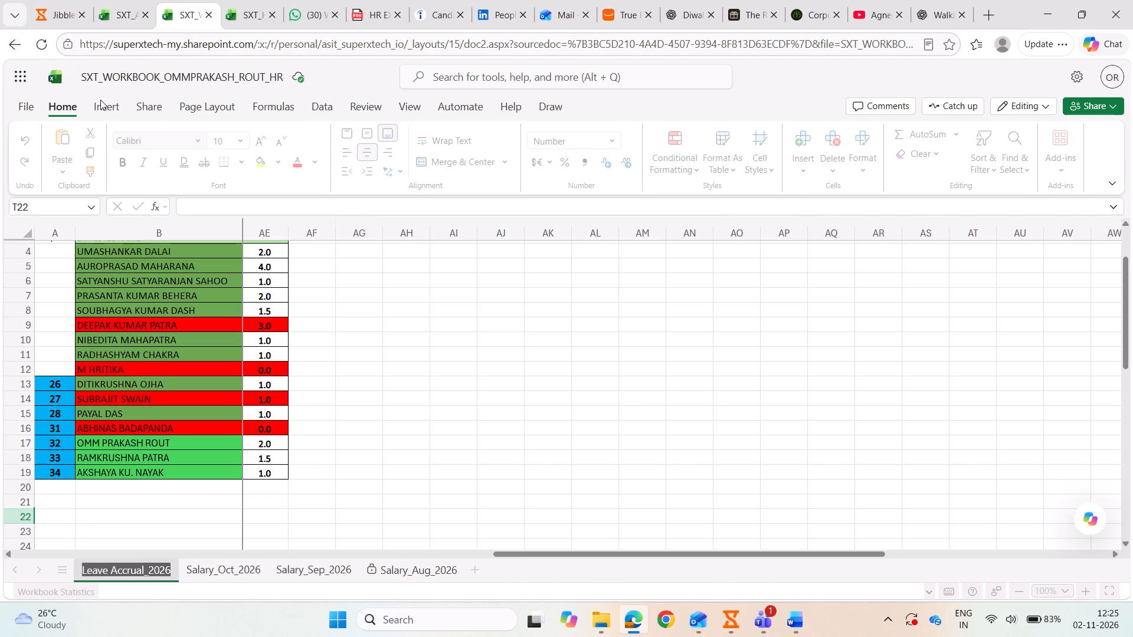
left_click(209, 570)
left_click(209, 570)
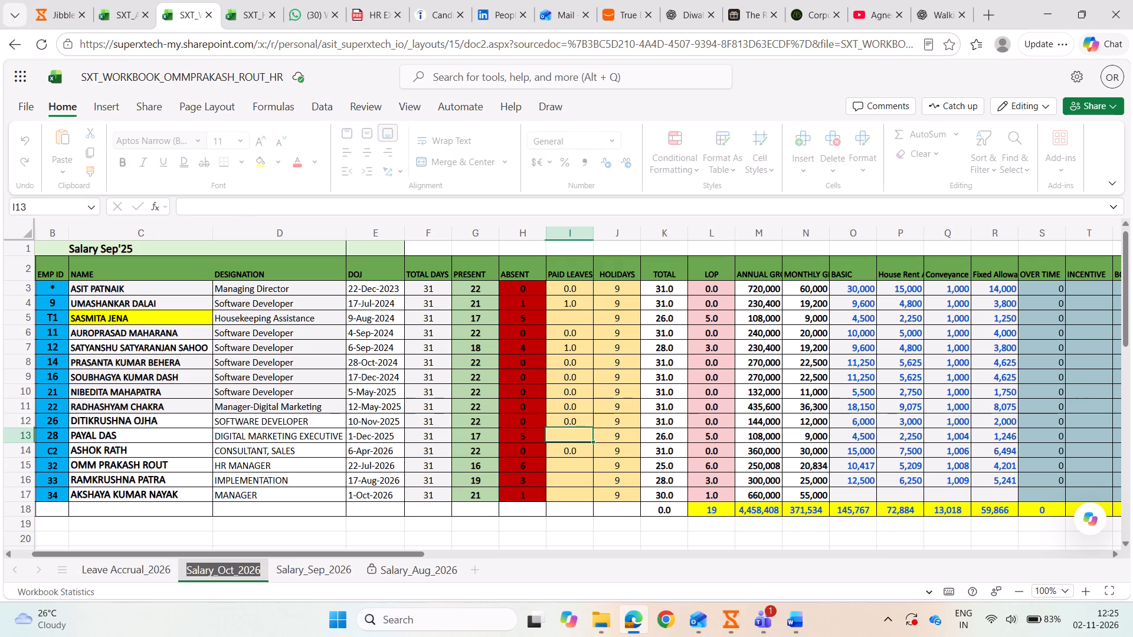
key("1")
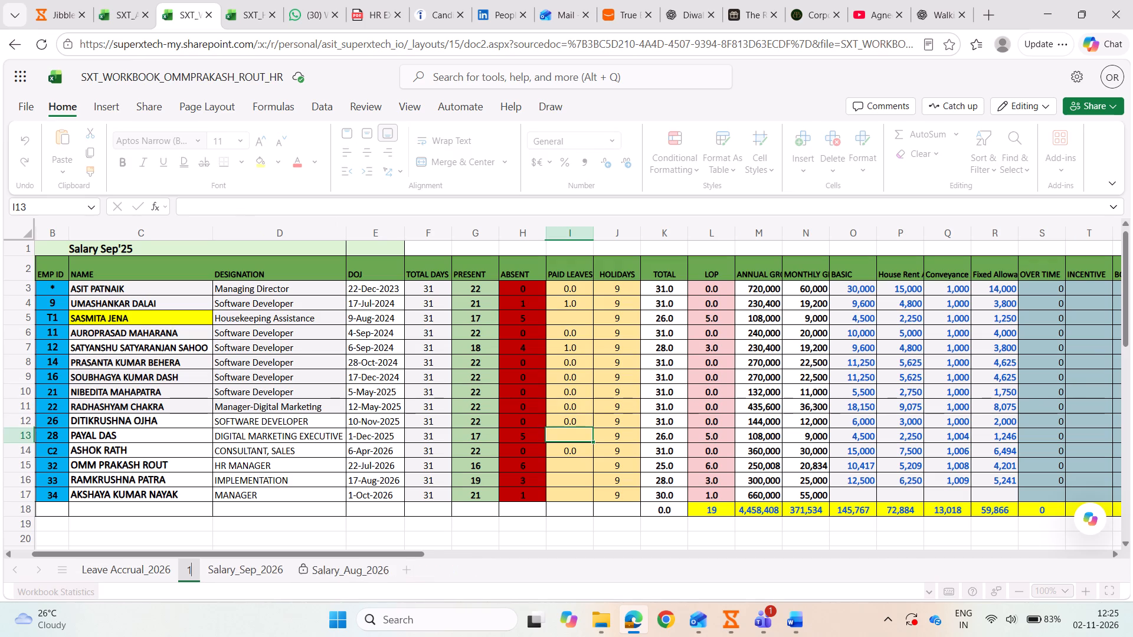
left_click(576, 436)
key("1")
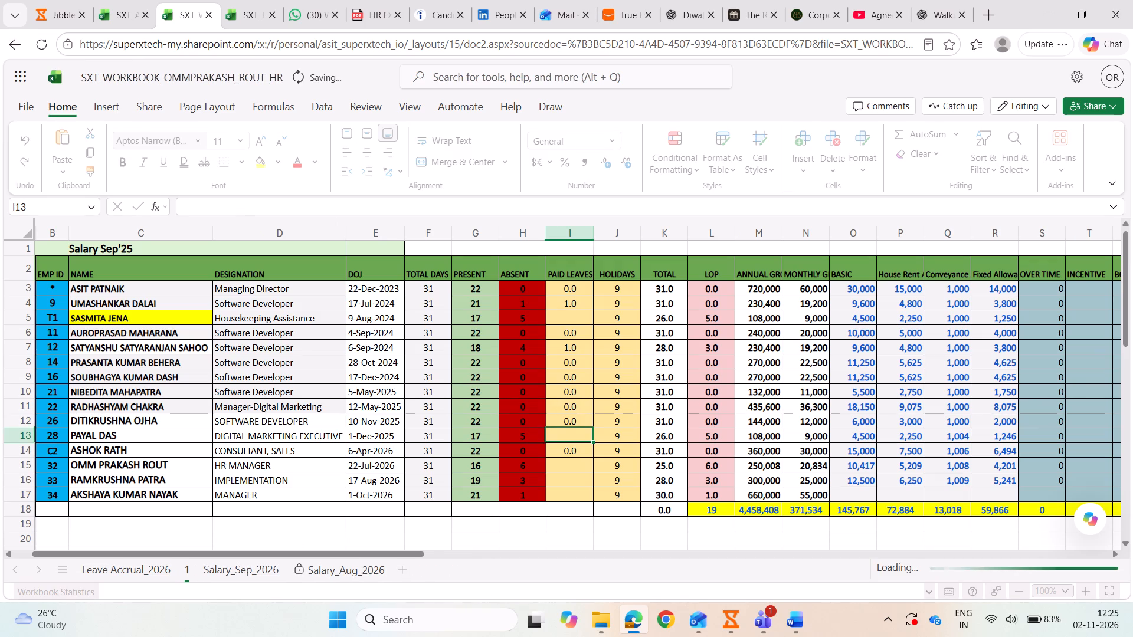
left_click(577, 484)
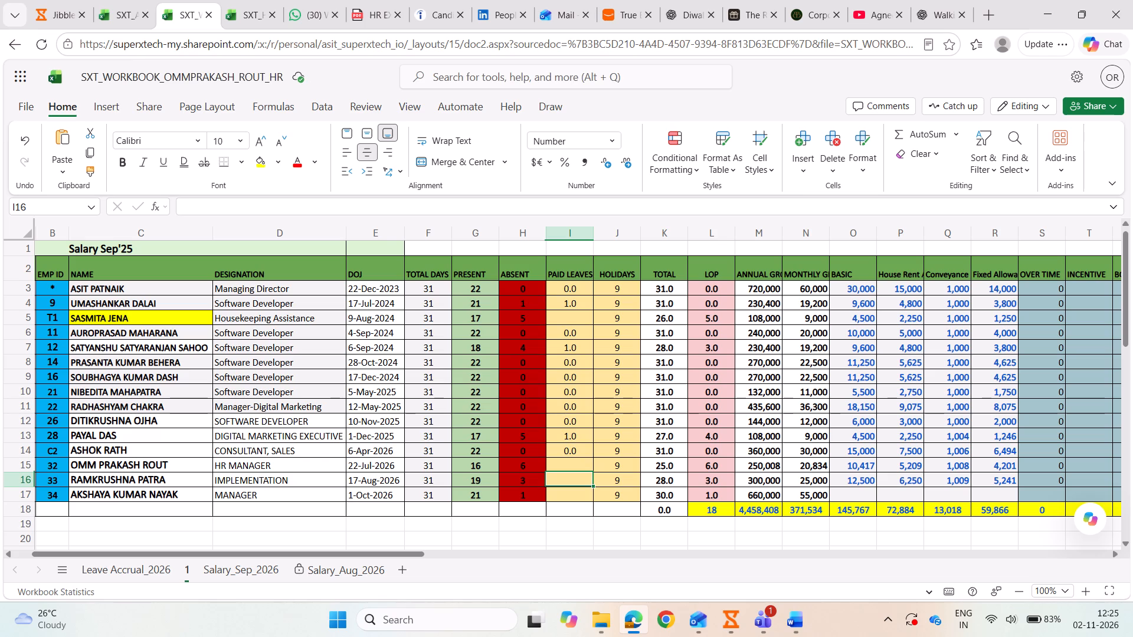
Enter PAID LEAVES of 2 for employee 32 in row 15 and 1.5 for employee 33 in row 16.
left_click(566, 466)
left_click(566, 466)
key("1")
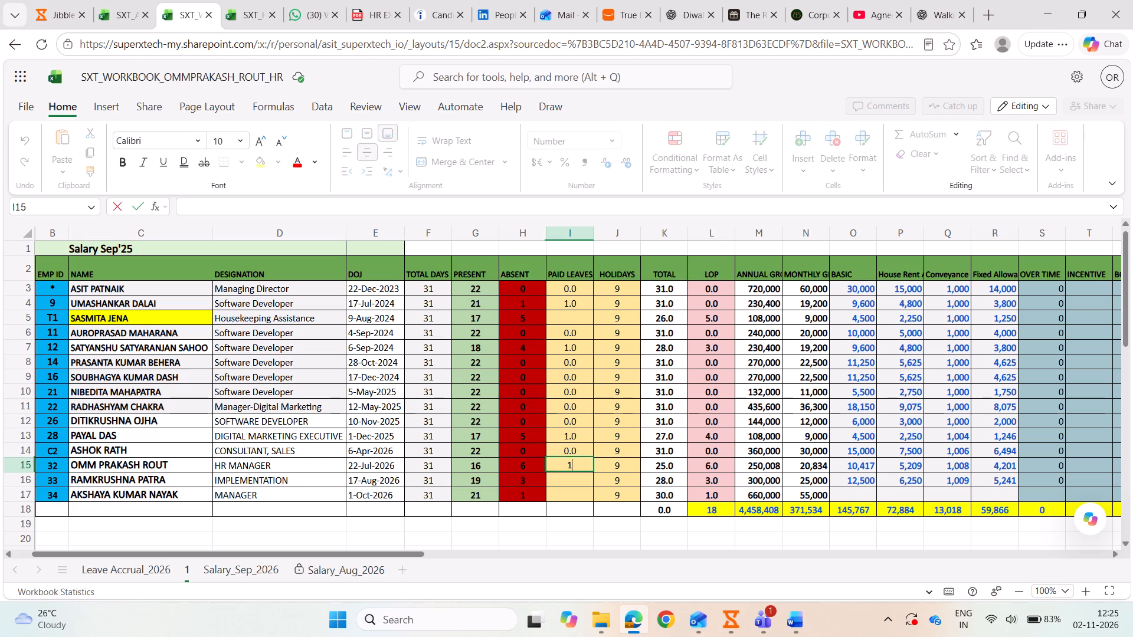
key("BackSpace")
key("2")
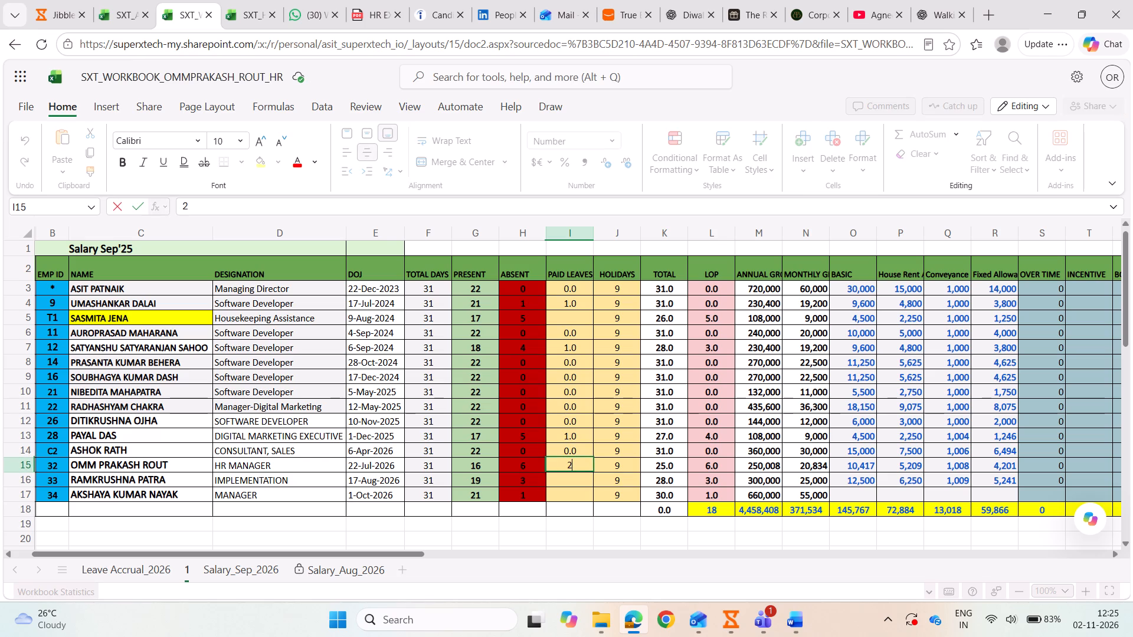
left_click(581, 481)
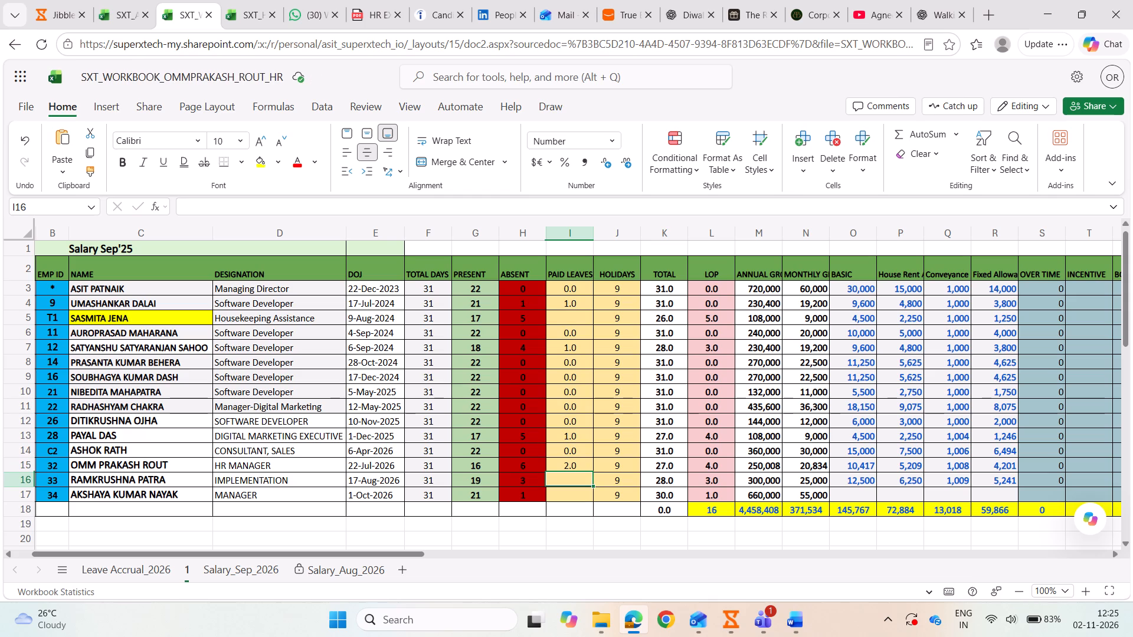
type("1.")
key("5")
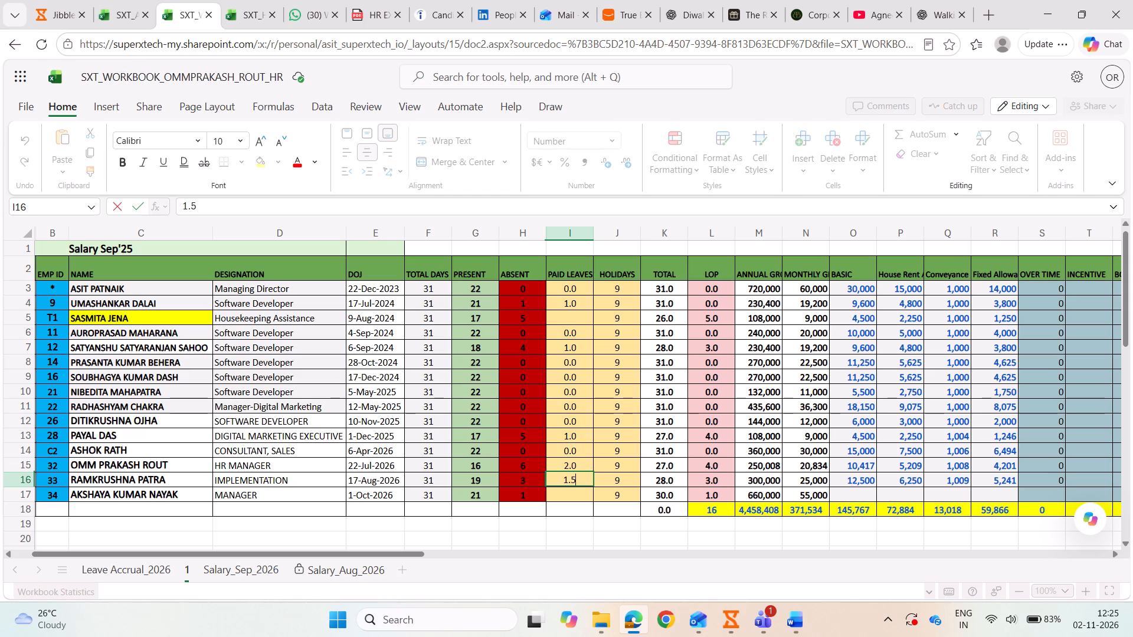
left_click(587, 495)
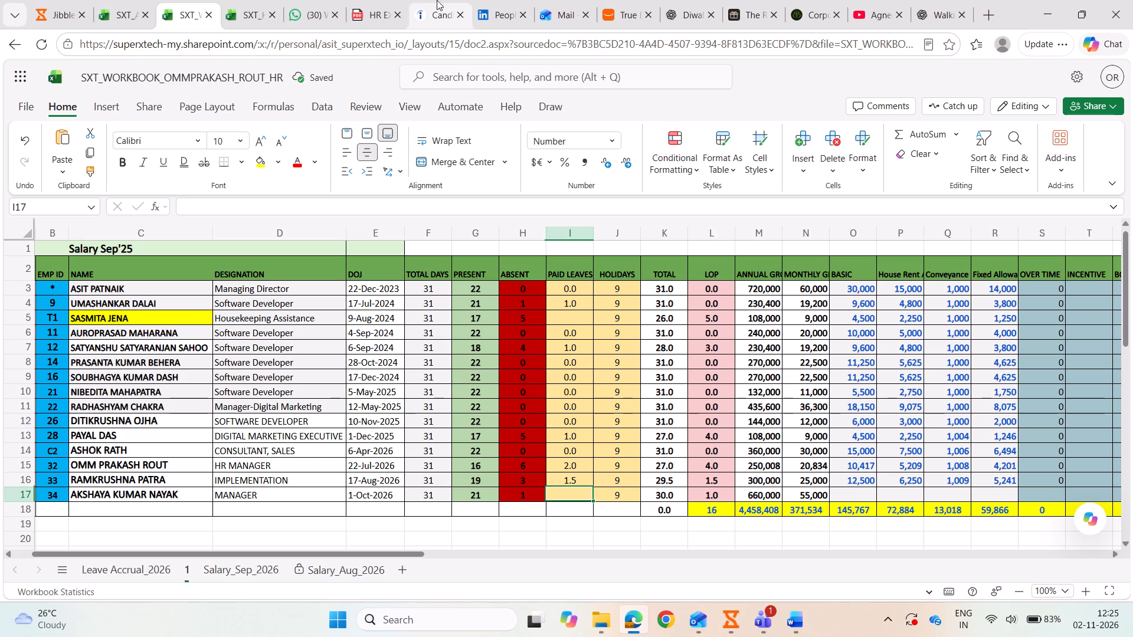
left_click(112, 567)
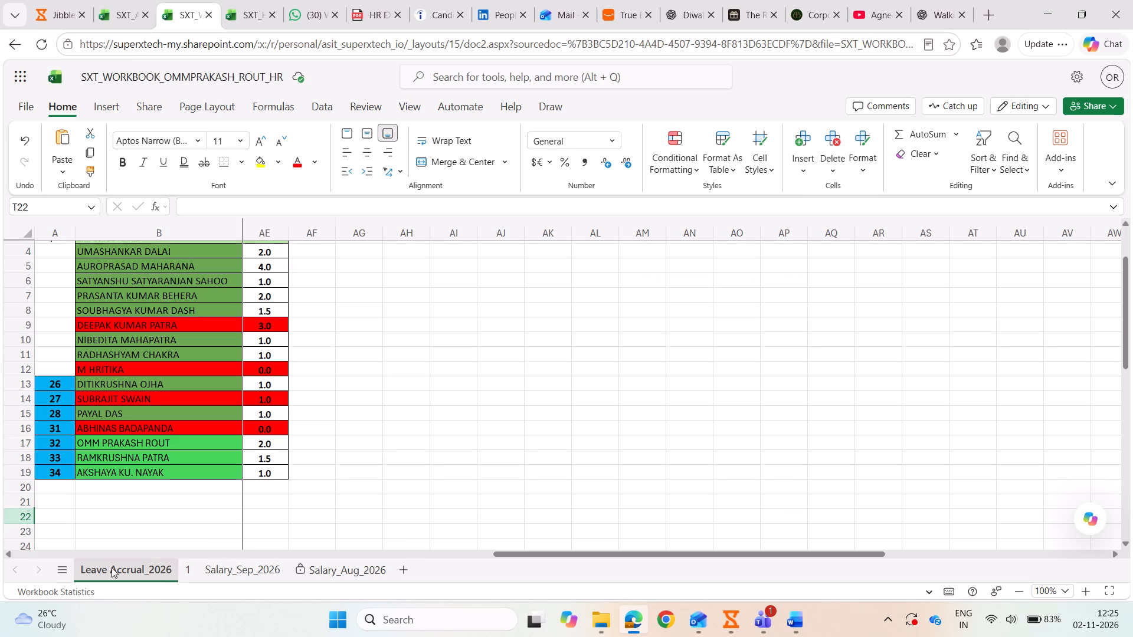
left_click(185, 569)
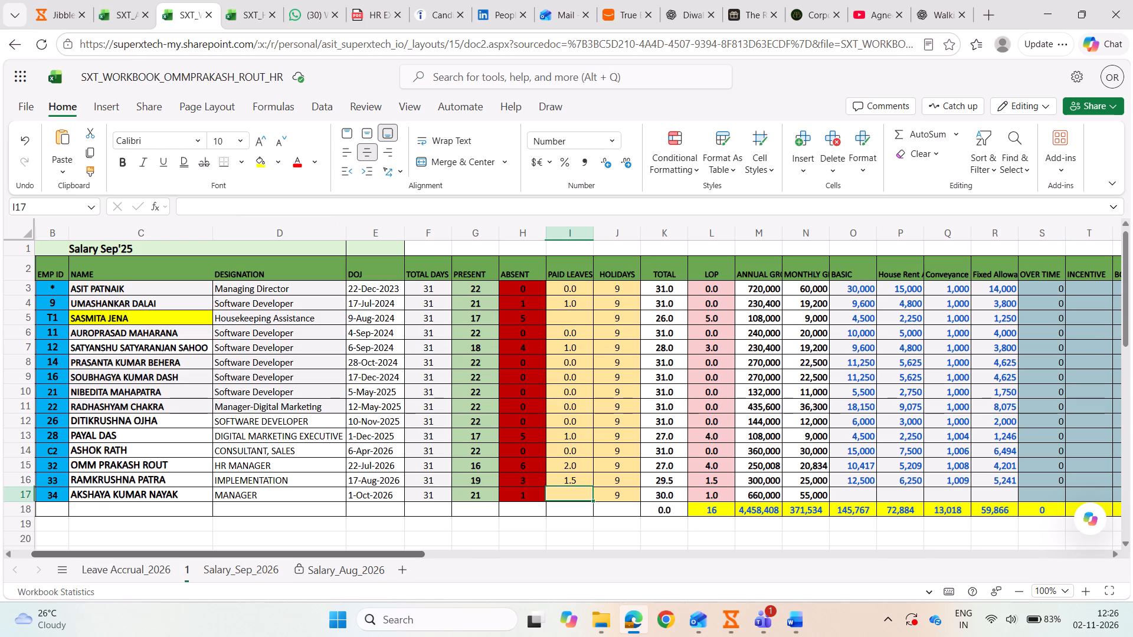
key("1")
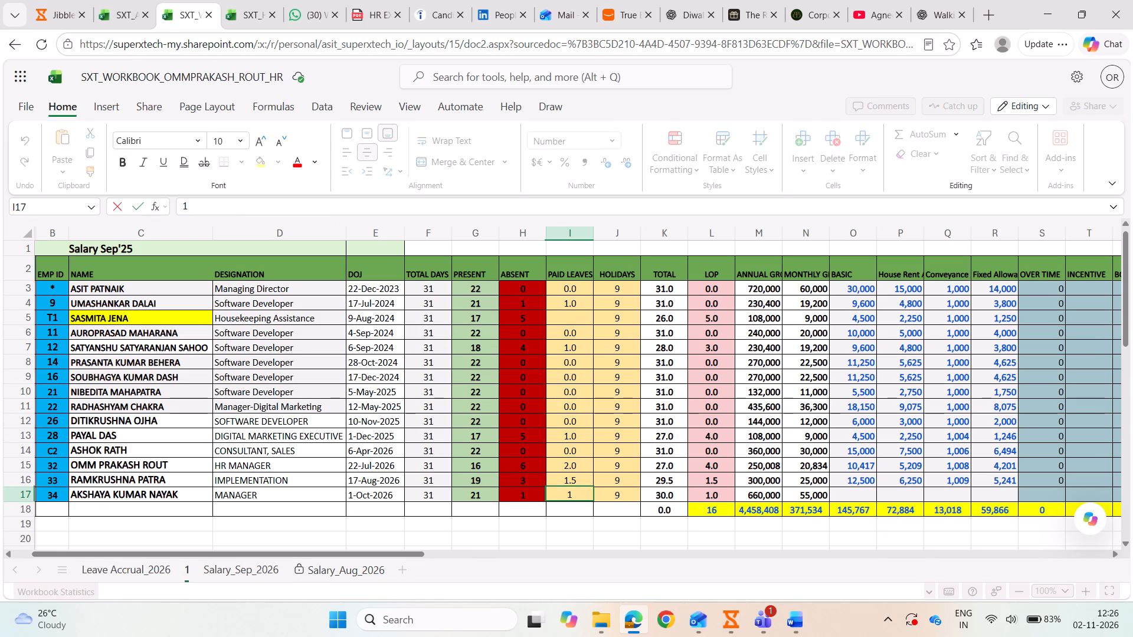
left_click(582, 513)
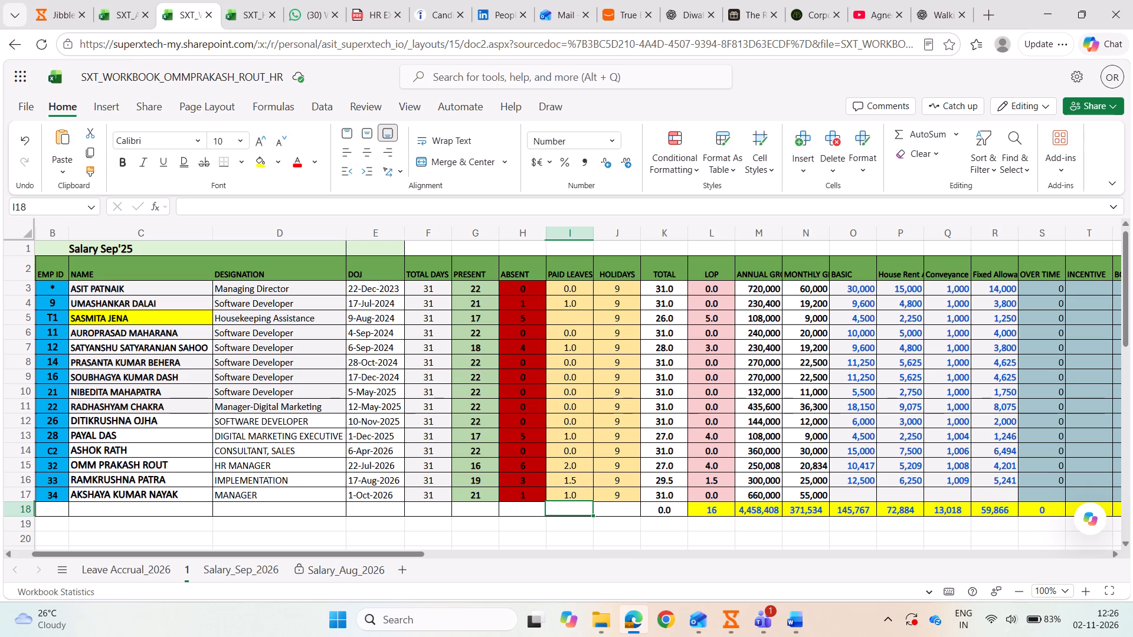
Examine the October salary sheet's attendance, LOP, gross pay, deduction, net pay and payment columns for all employees.
left_click_drag(247, 554, 415, 584)
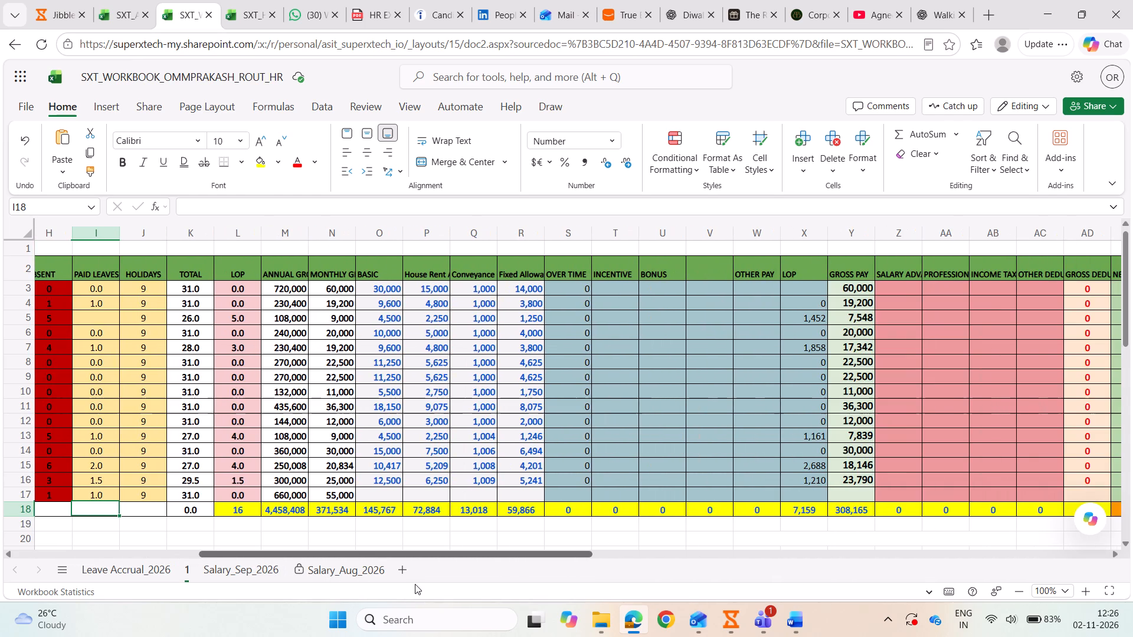
left_click_drag(415, 584, 415, 585)
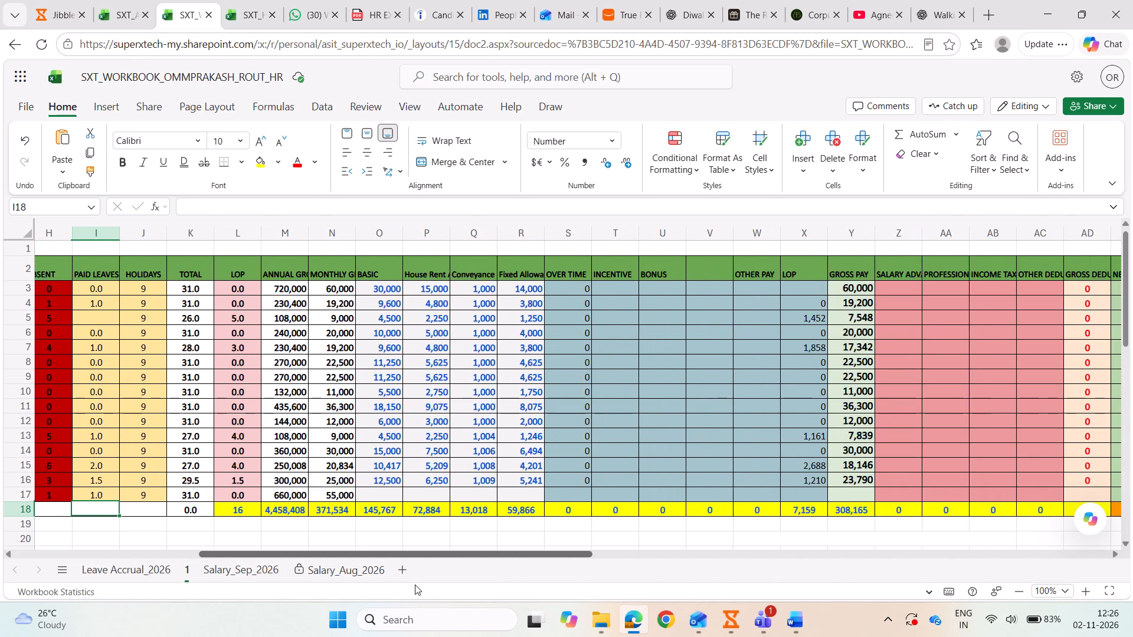
left_click_drag(415, 585, 401, 585)
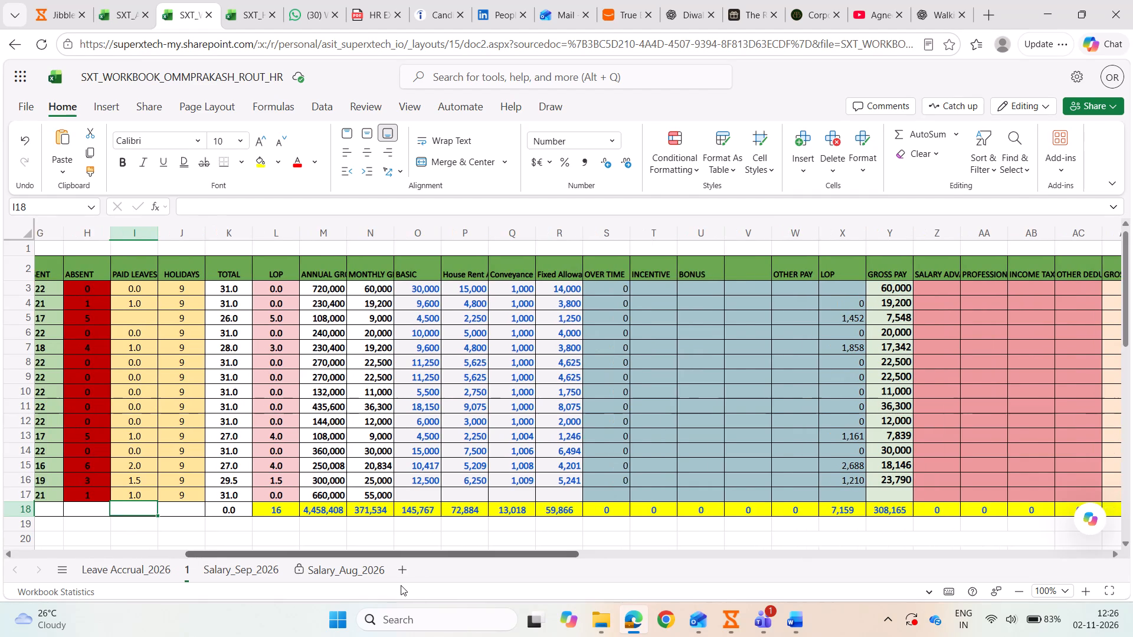
left_click_drag(401, 585, 270, 571)
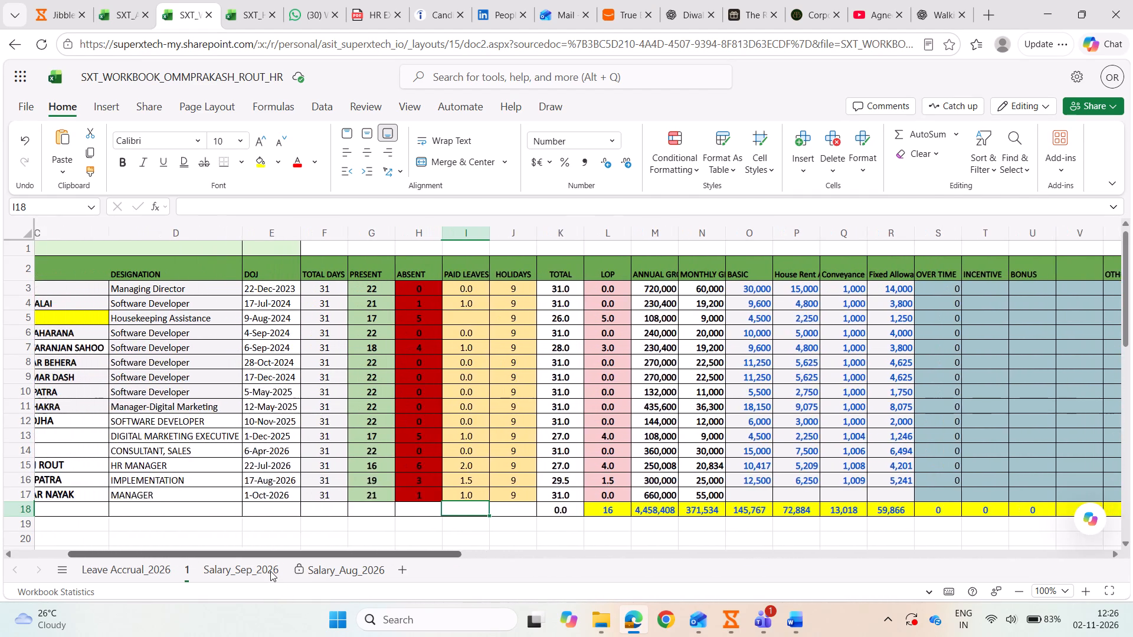
left_click_drag(270, 571, 401, 581)
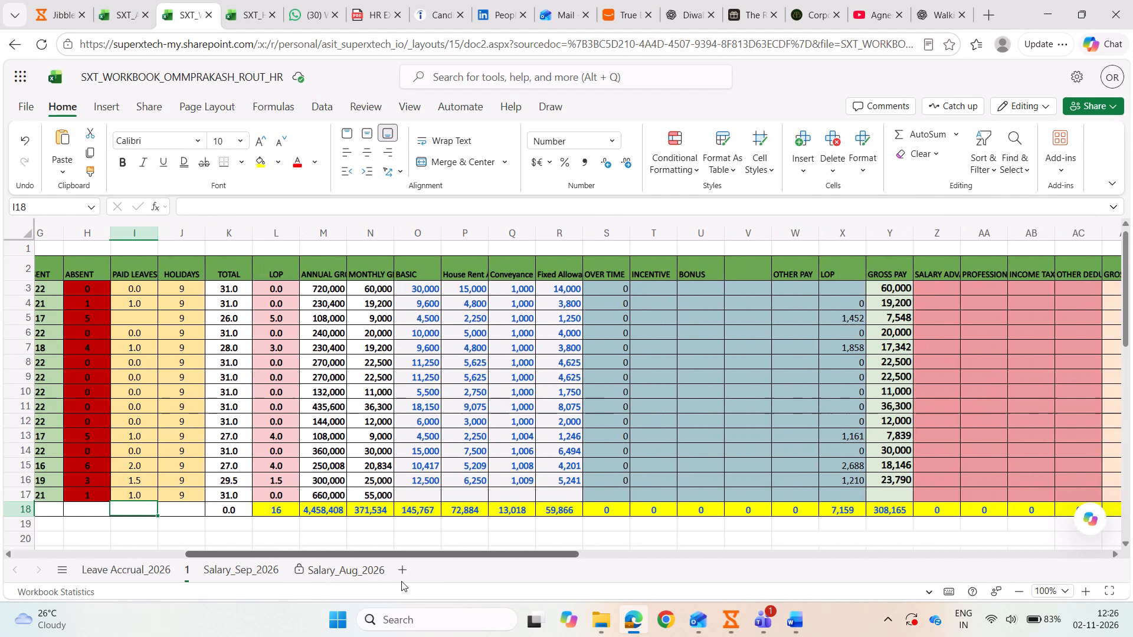
left_click_drag(401, 581, 402, 581)
left_click_drag(402, 581, 408, 580)
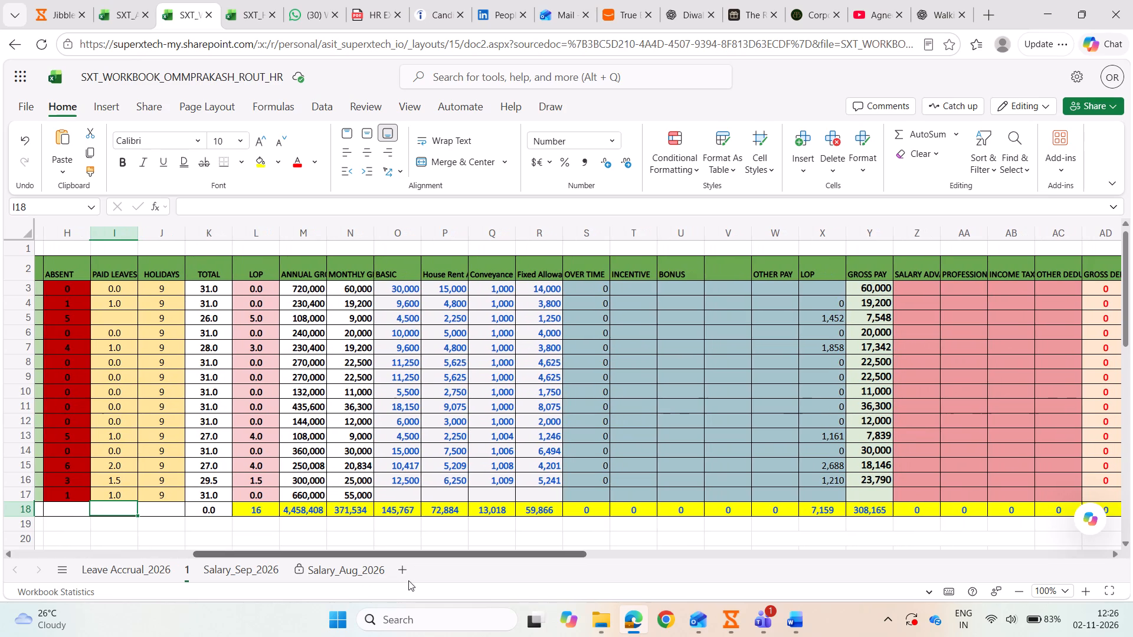
left_click_drag(408, 580, 617, 577)
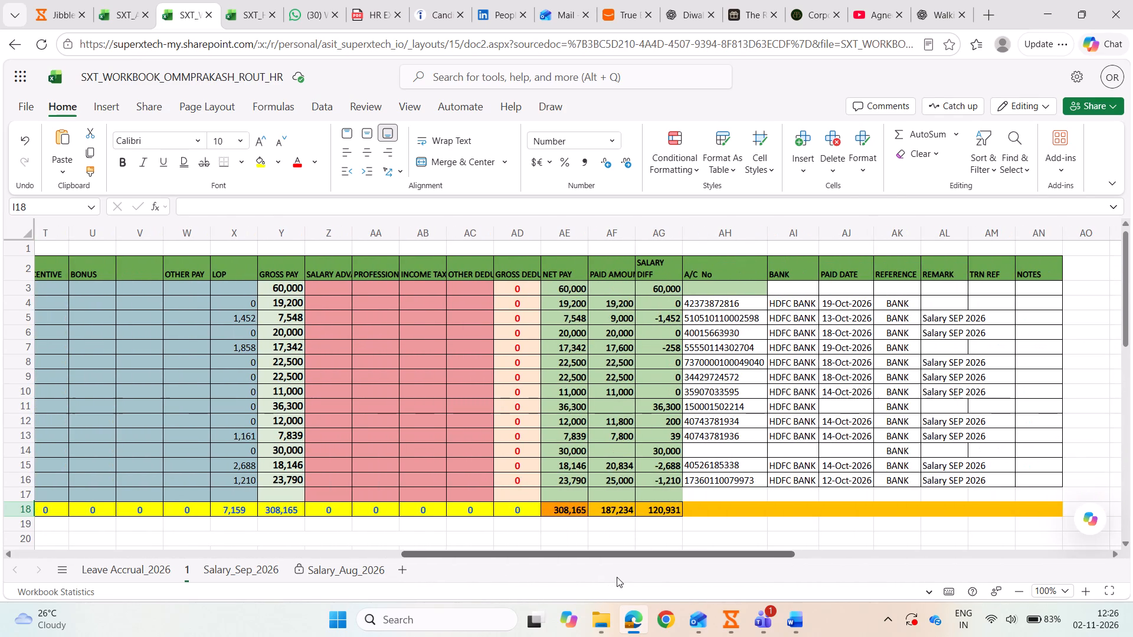
left_click_drag(617, 577, 410, 577)
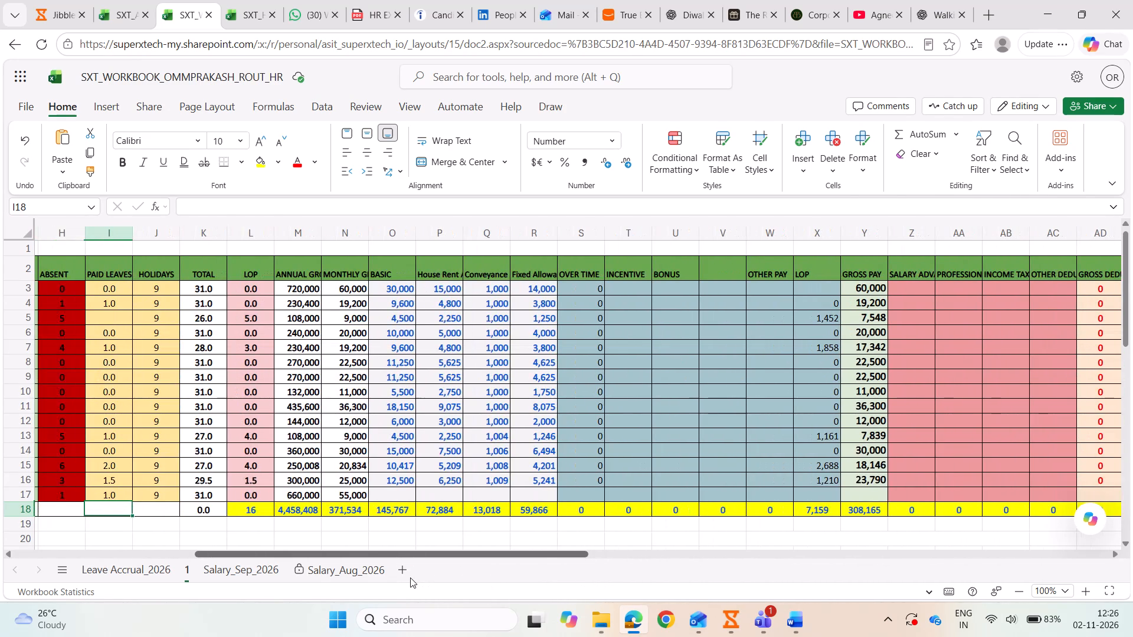
left_click_drag(410, 577, 240, 563)
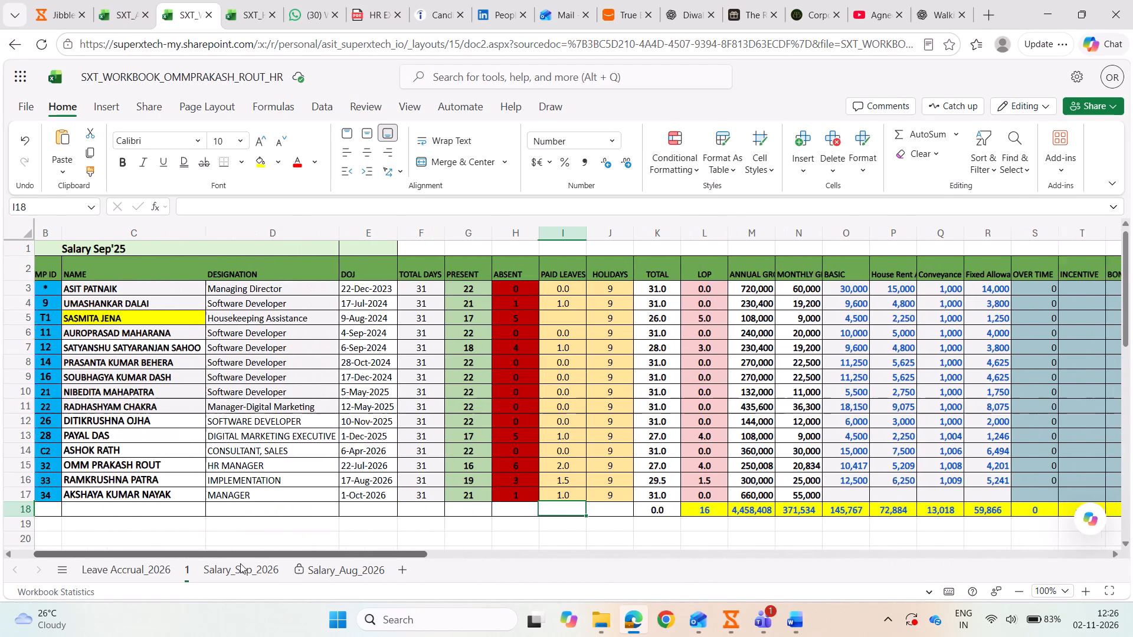
left_click_drag(240, 563, 451, 577)
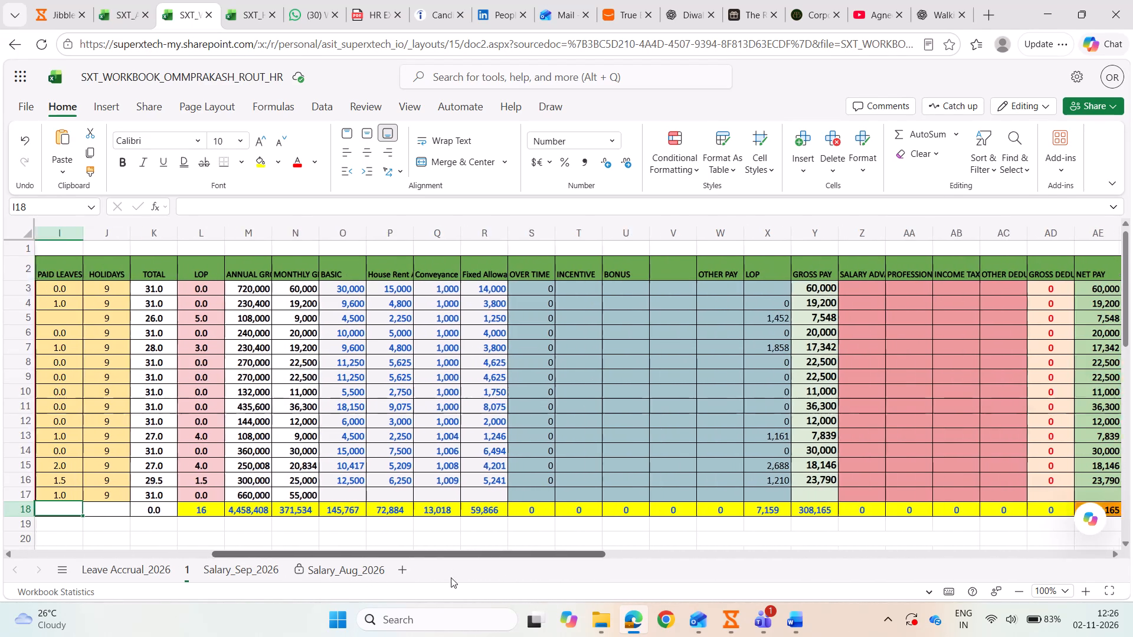
left_click_drag(451, 577, 451, 577)
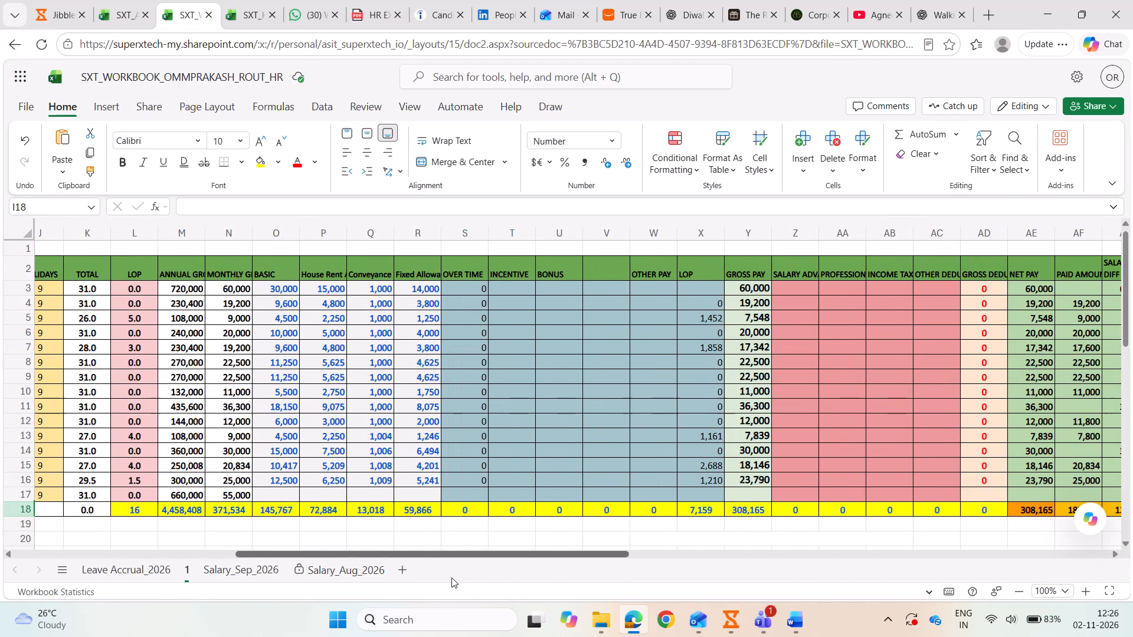
left_click_drag(451, 577, 452, 577)
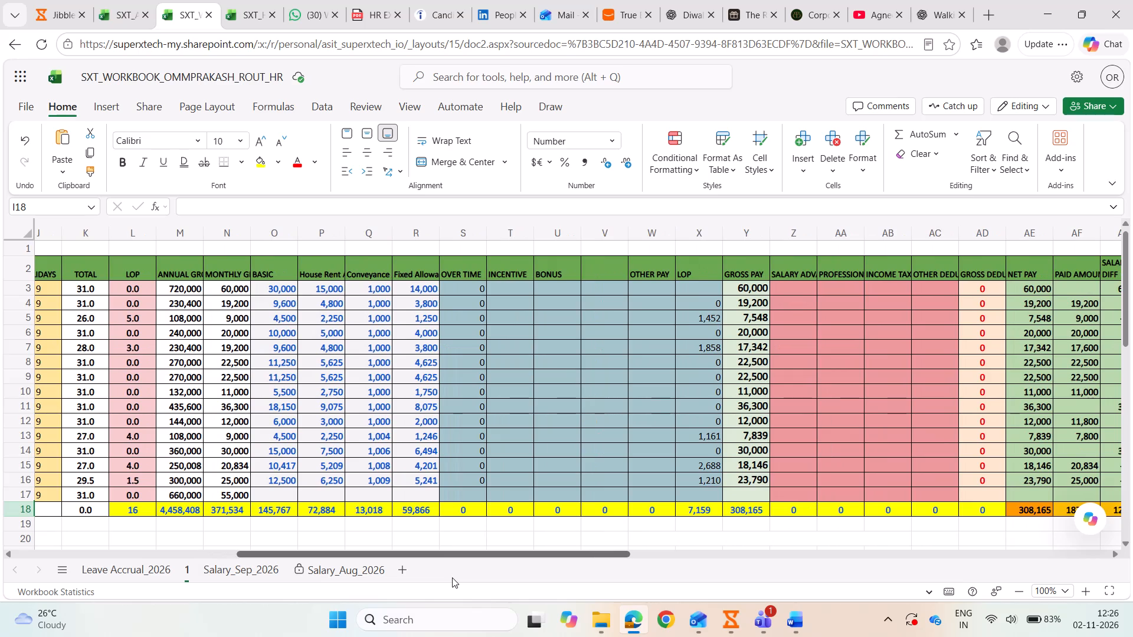
left_click_drag(452, 577, 448, 578)
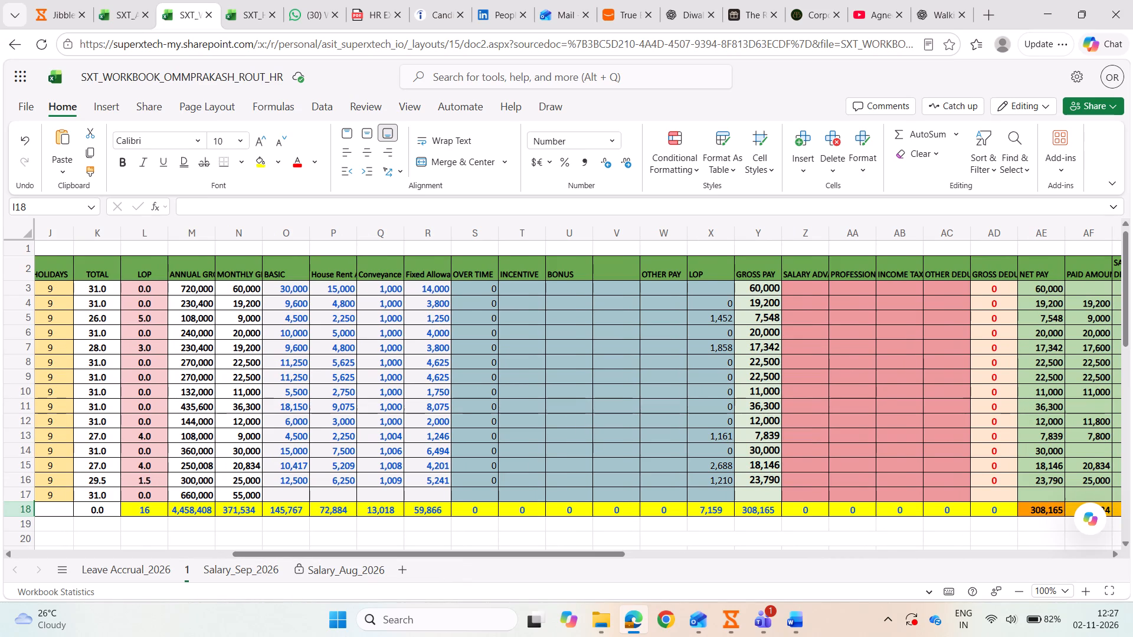
left_click_drag(460, 554, 225, 569)
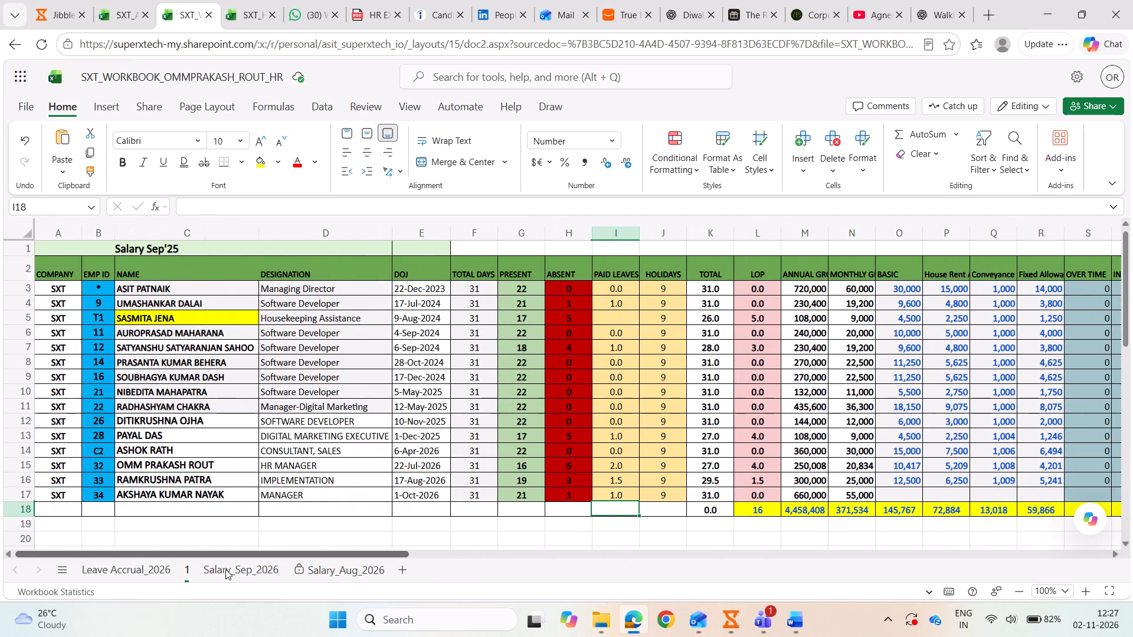
left_click_drag(225, 569, 179, 572)
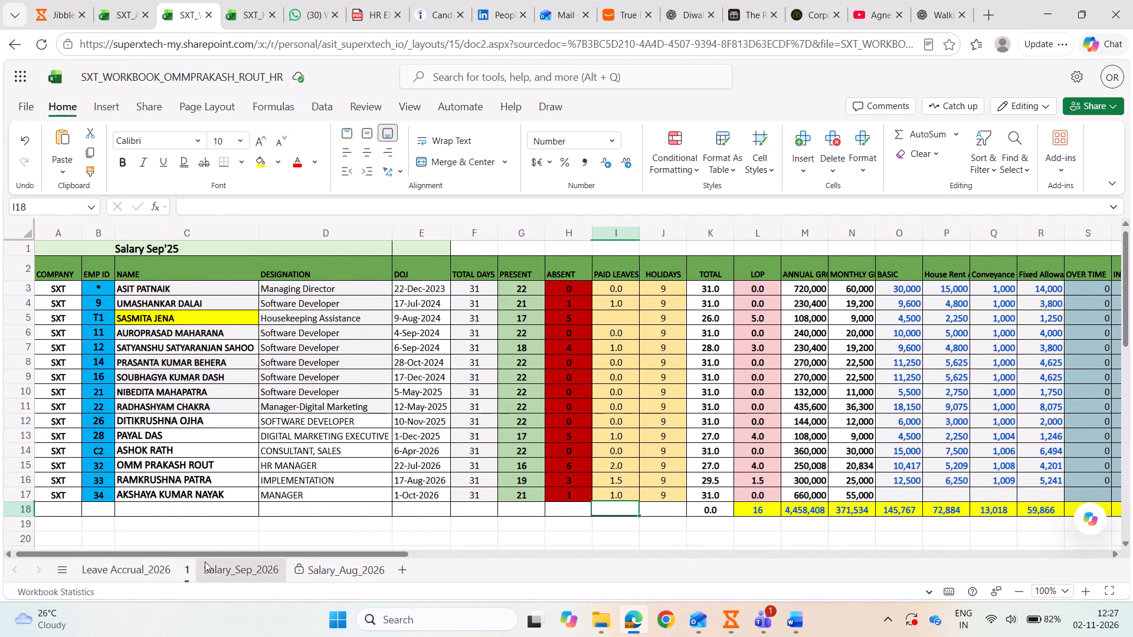
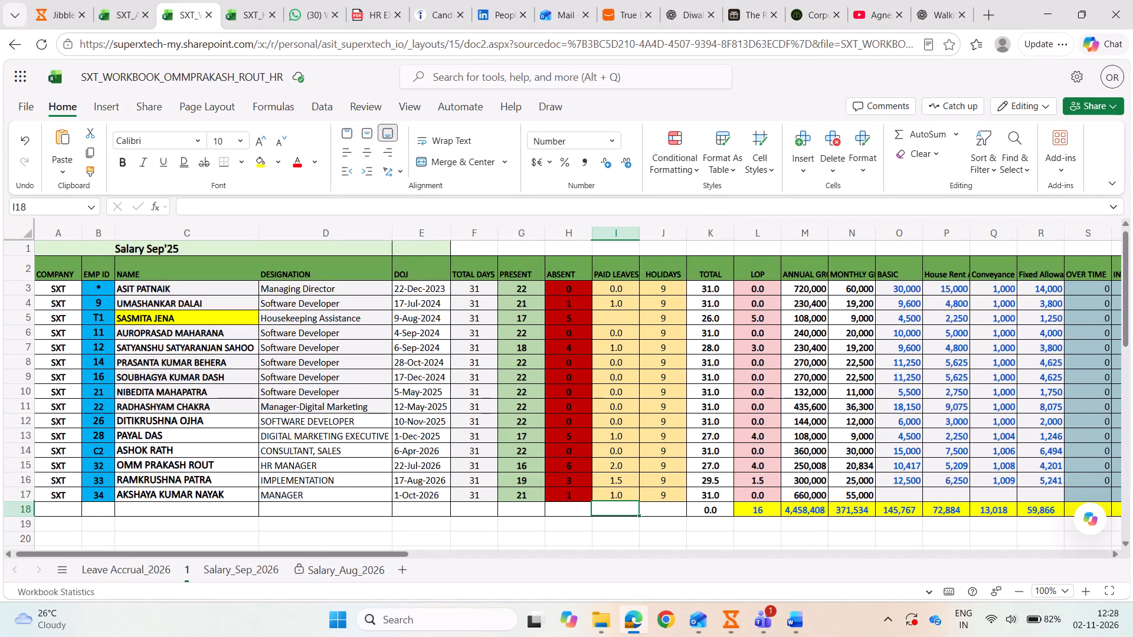
Compare the October salary sheet's columns and layout with those of Salary_Sep_2026.
left_click_drag(318, 554, 411, 573)
left_click(187, 577)
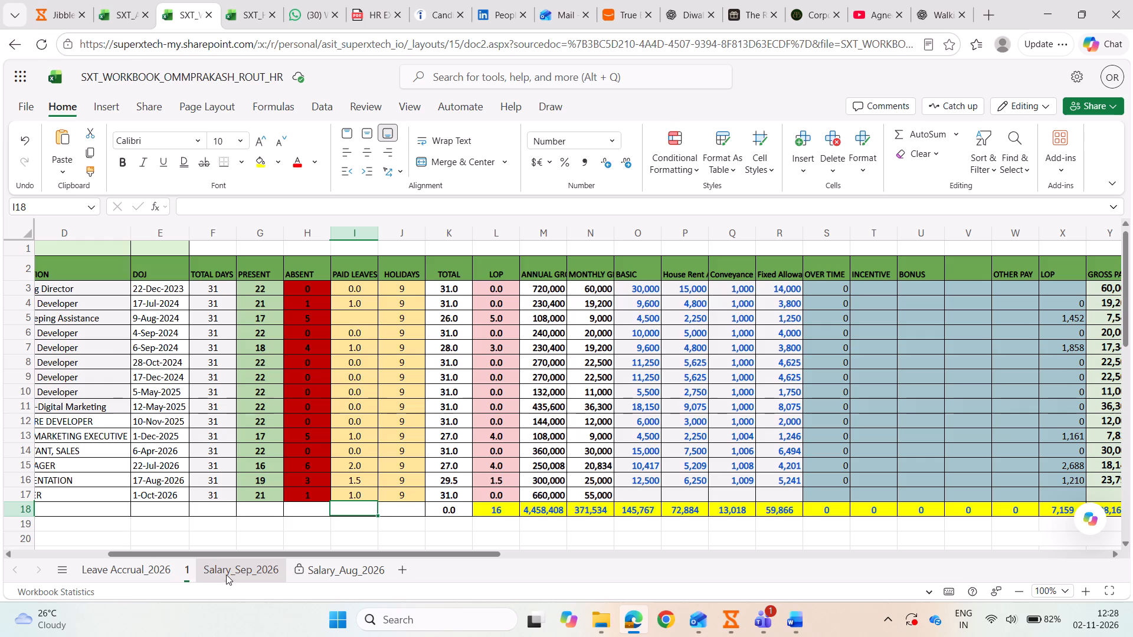
left_click(226, 574)
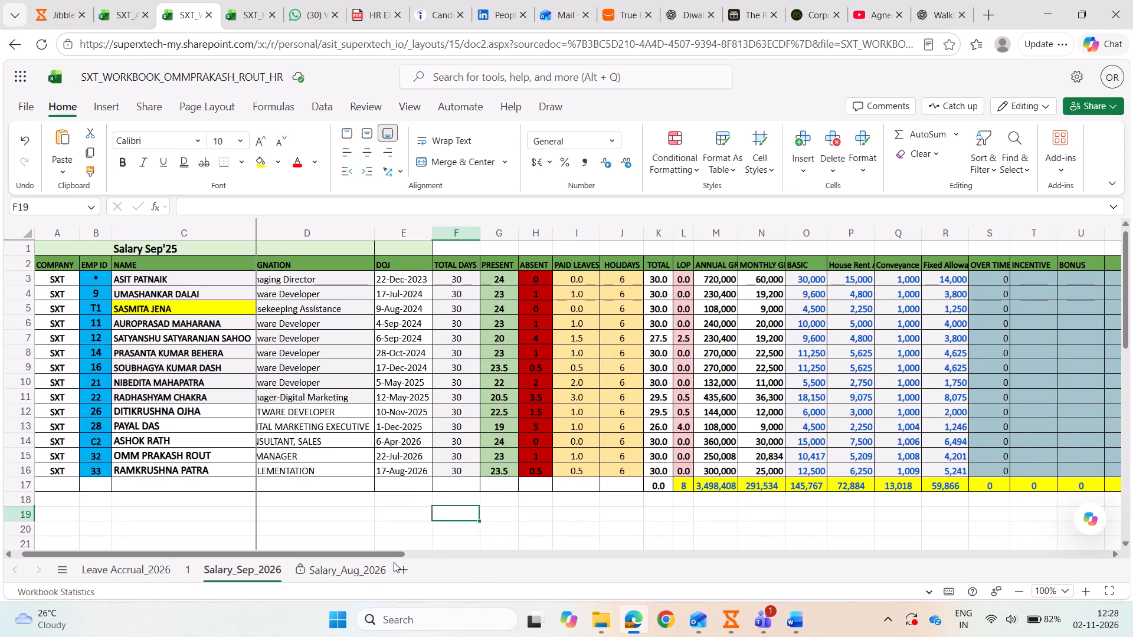
left_click(173, 582)
left_click(186, 572)
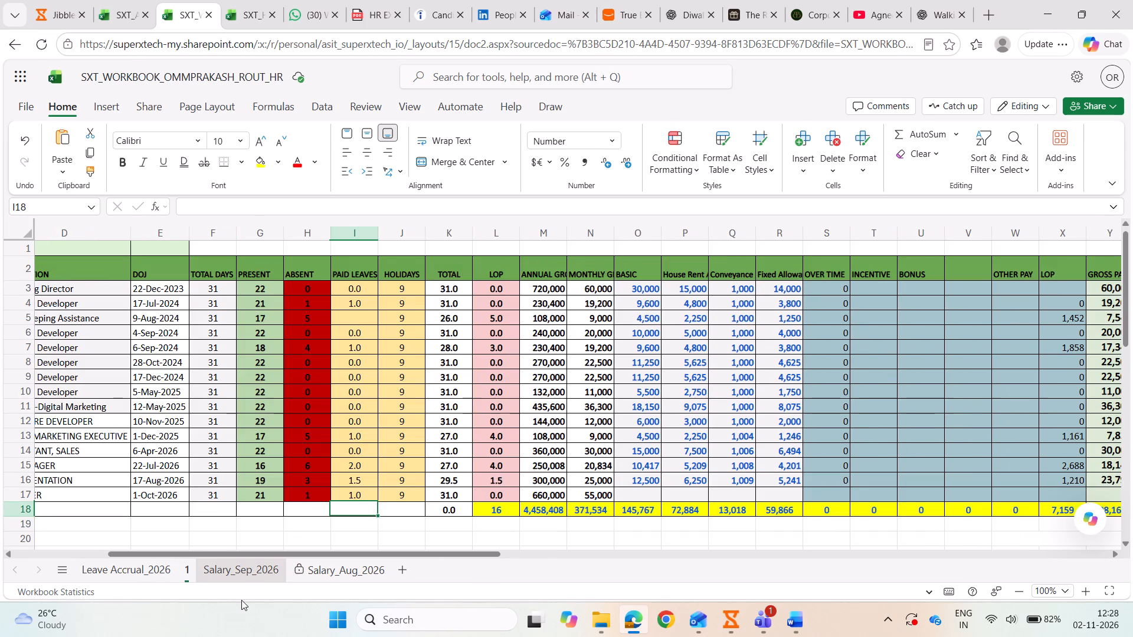
left_click(245, 573)
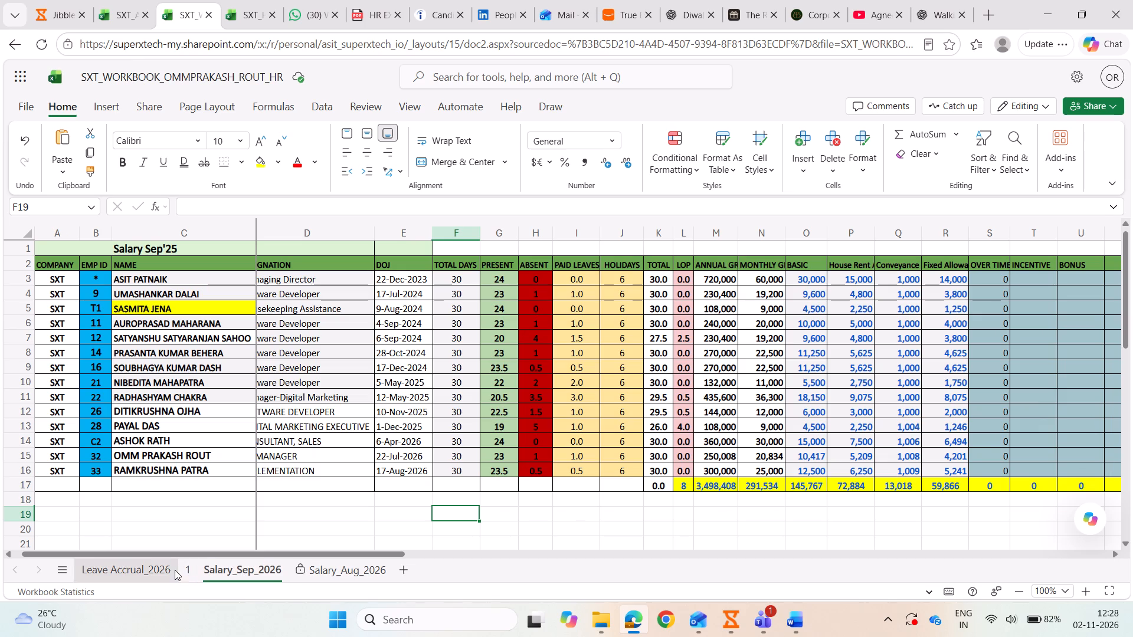
left_click(190, 570)
left_click_drag(252, 551, 219, 555)
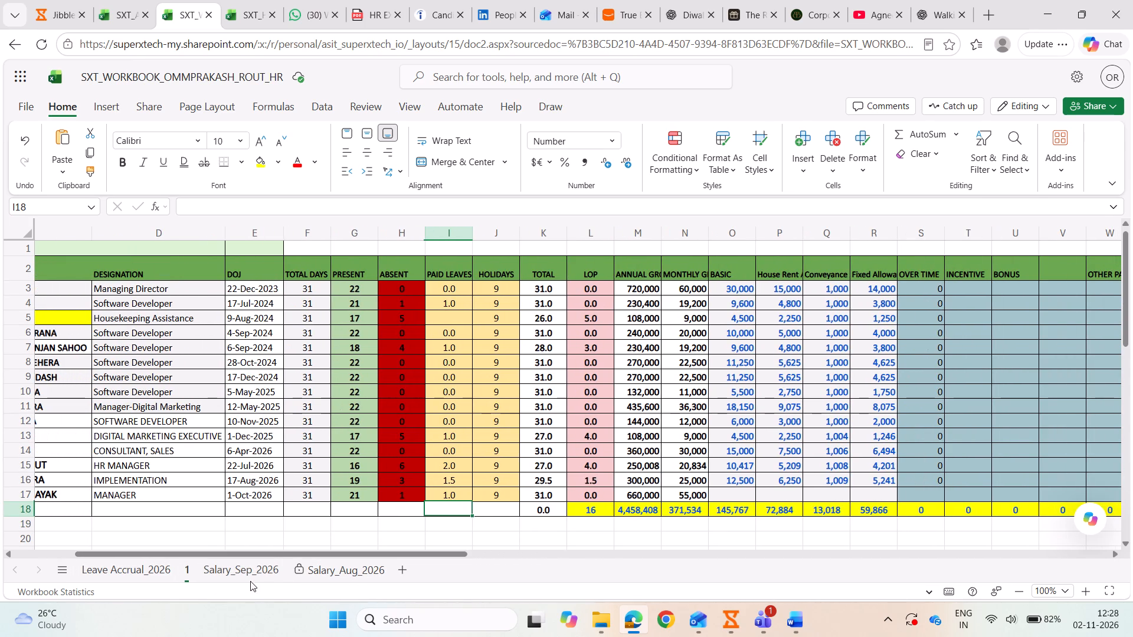
left_click(250, 574)
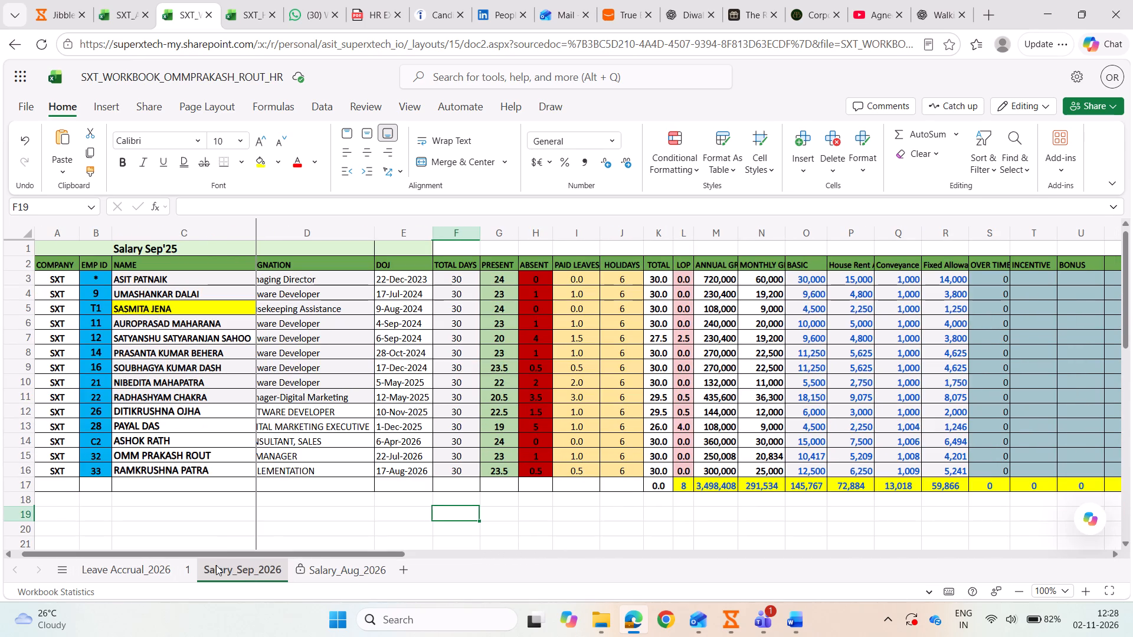
left_click(192, 567)
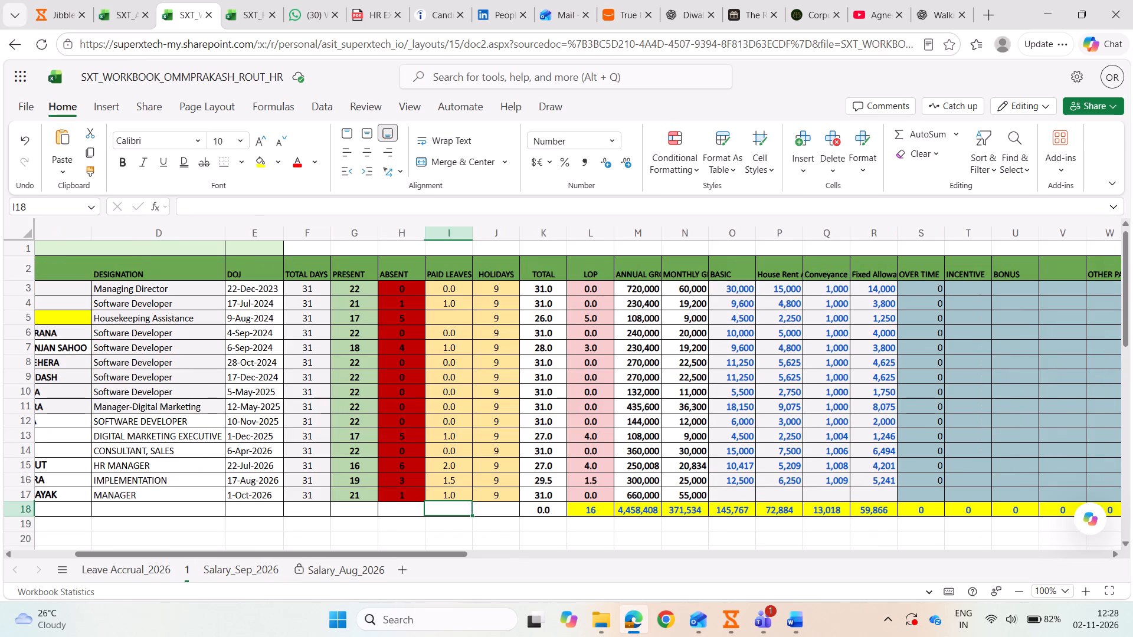
Fit the October sheet's ABSENT, PRESENT and TOTAL DAYS columns to their contents, and narrow the PAID LEAVES column below its header width.
double_click(423, 232)
double_click(462, 234)
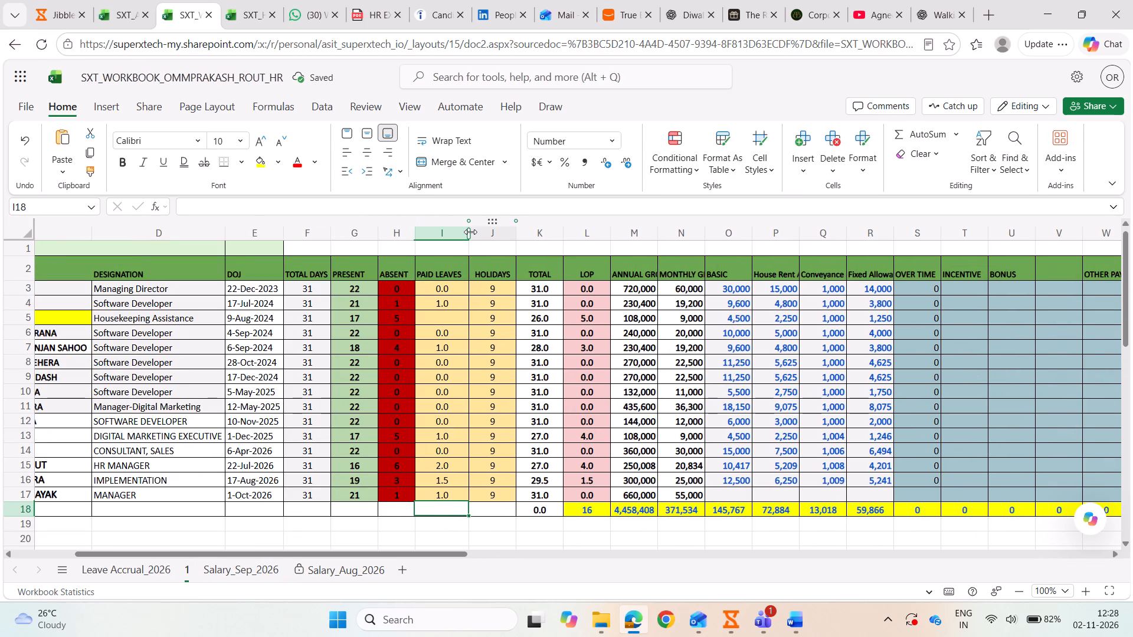
double_click(470, 232)
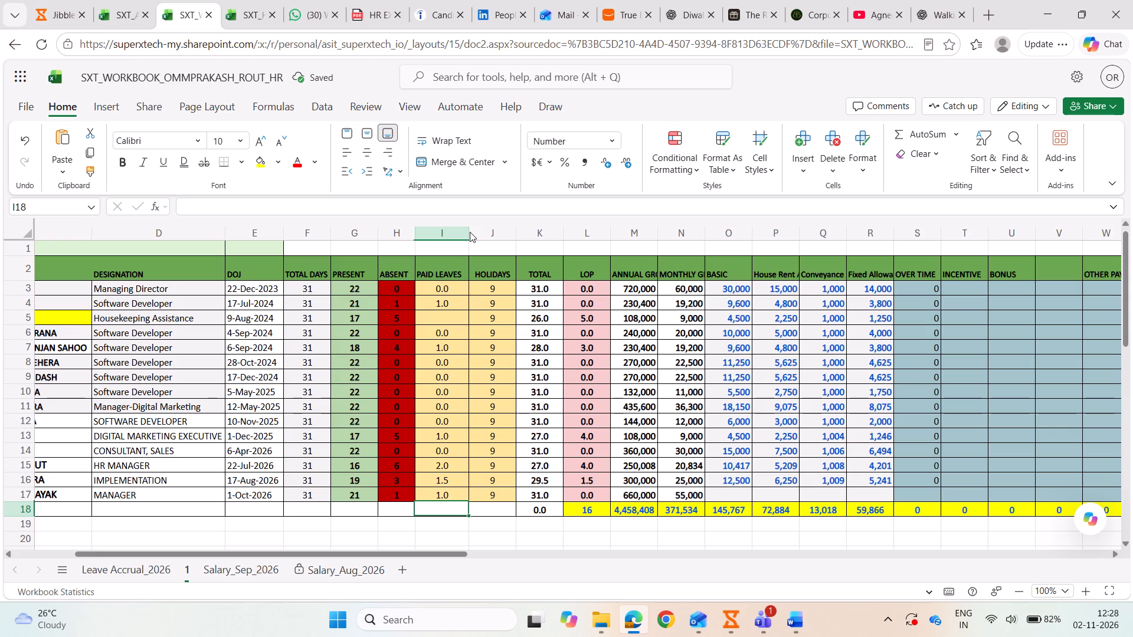
left_click_drag(469, 232, 453, 238)
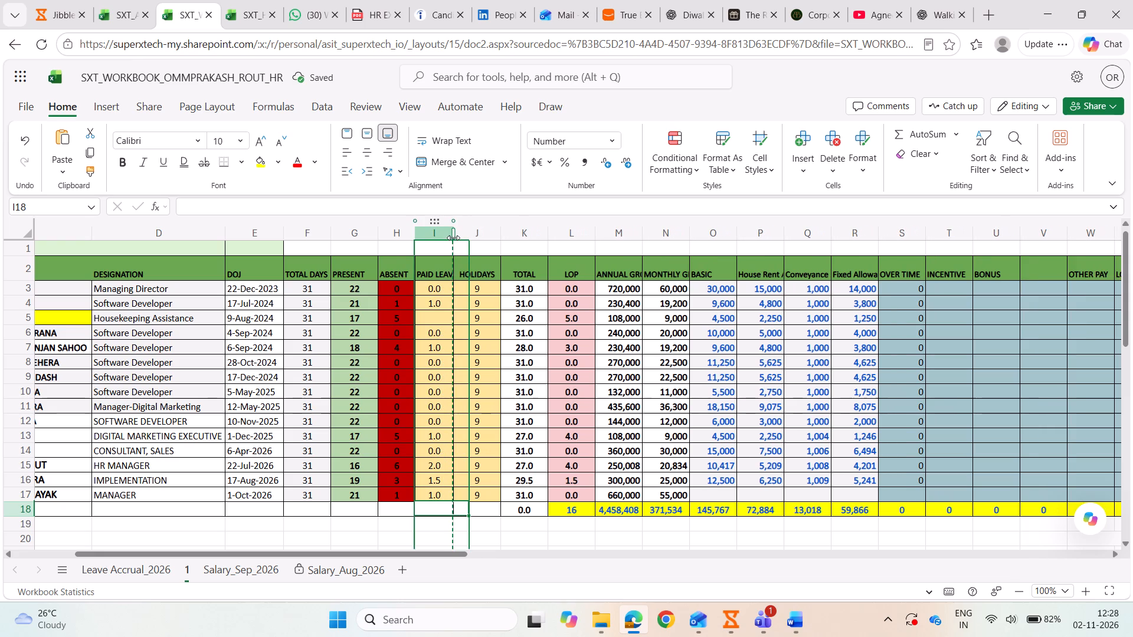
double_click(380, 233)
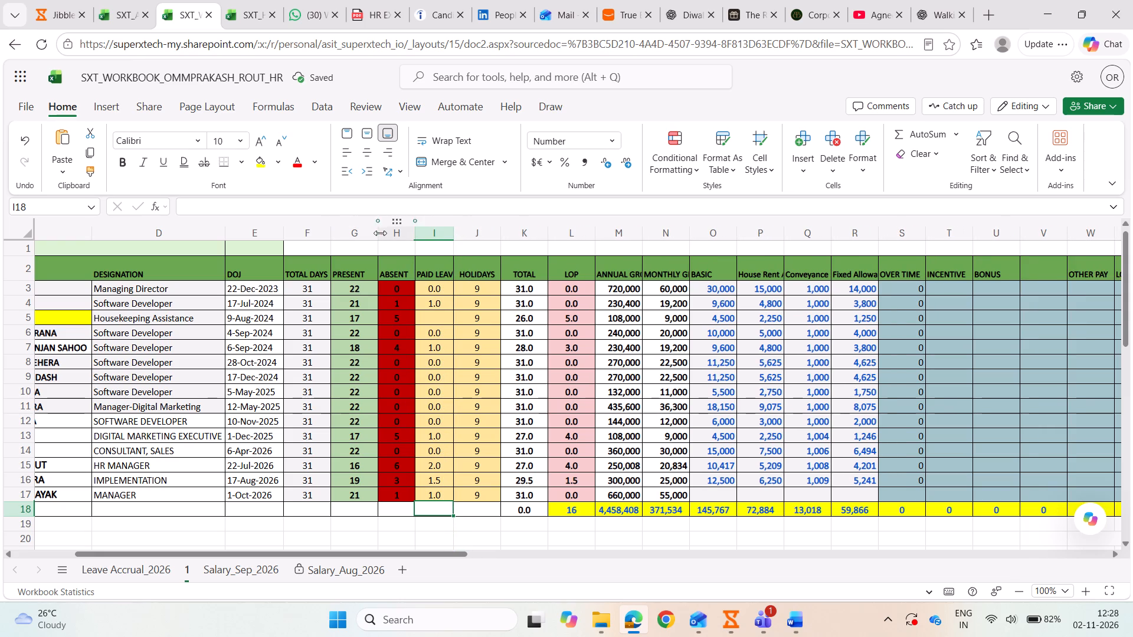
double_click(332, 229)
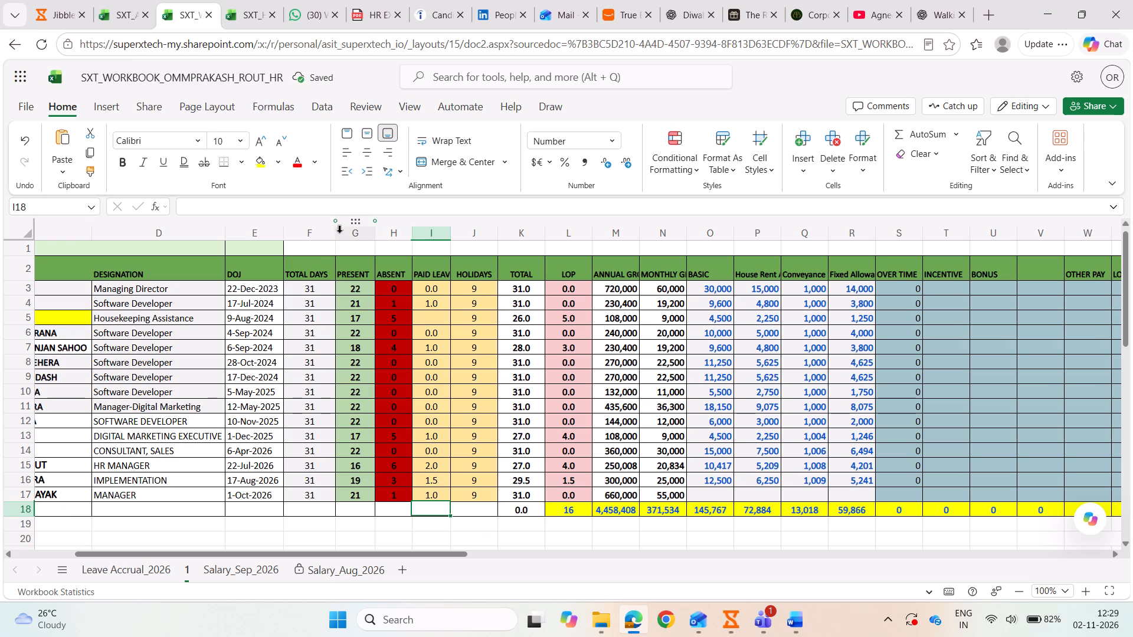
double_click(335, 235)
left_click(335, 235)
left_click_drag(337, 232, 332, 237)
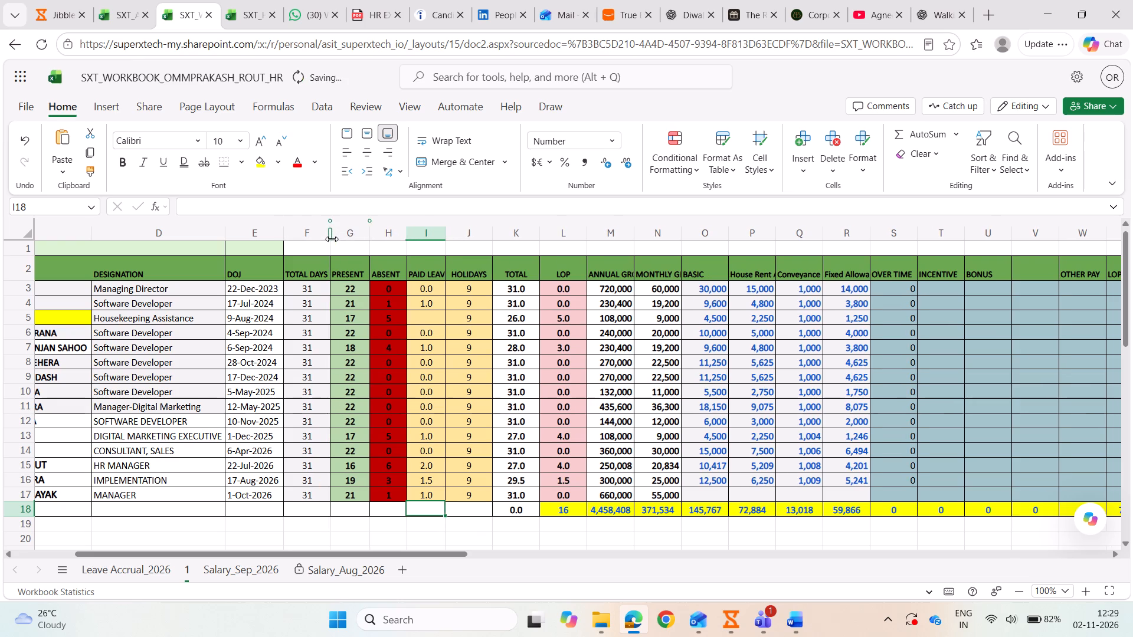
Fit the HOLIDAYS, TOTAL and LOP columns to their contents, and widen the ANNUAL GROSSPAY column to show most of its header.
double_click(494, 236)
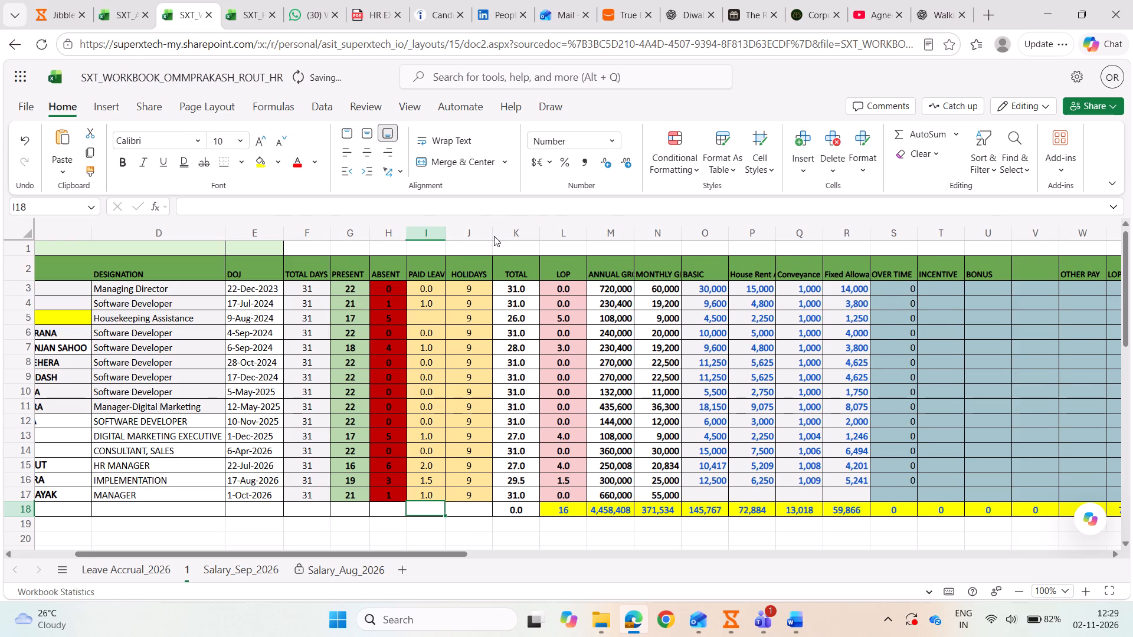
double_click(535, 237)
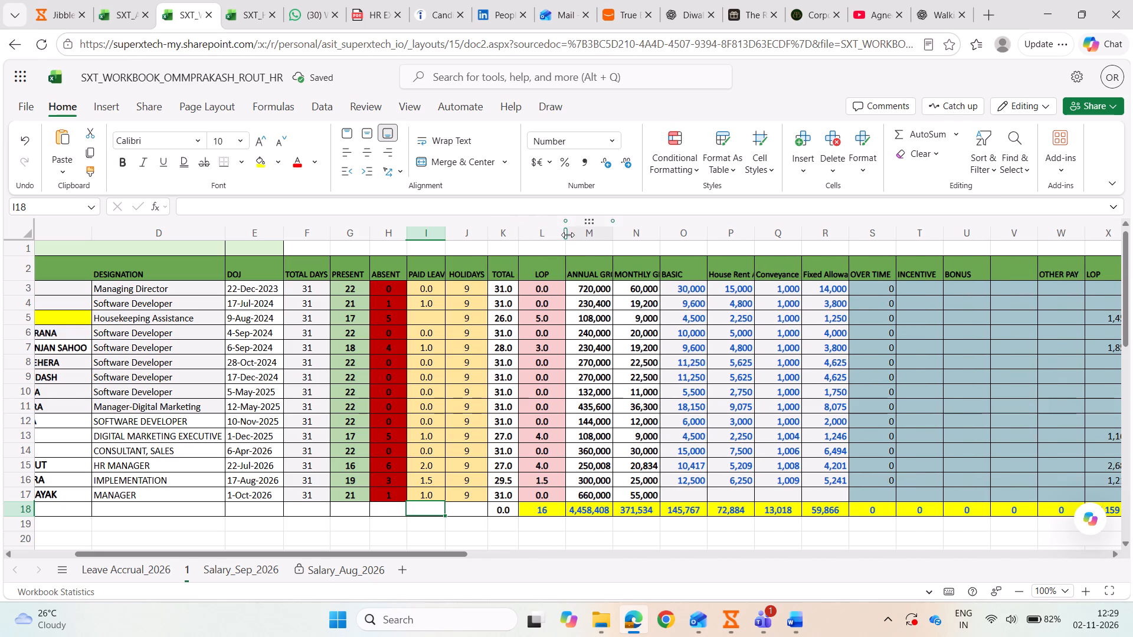
double_click(568, 235)
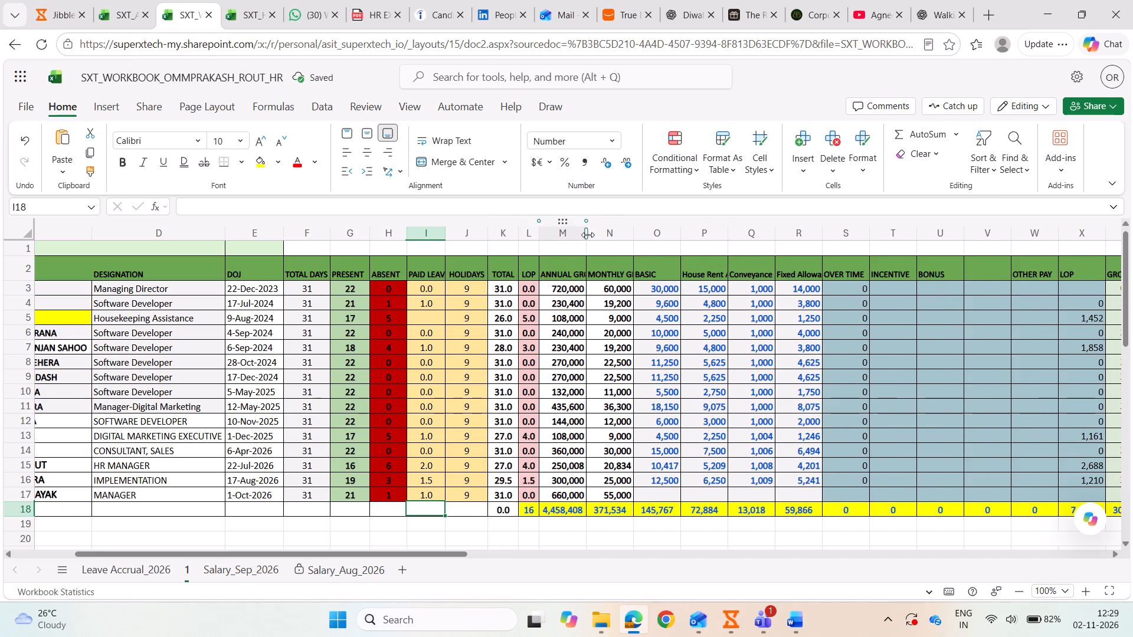
double_click(589, 235)
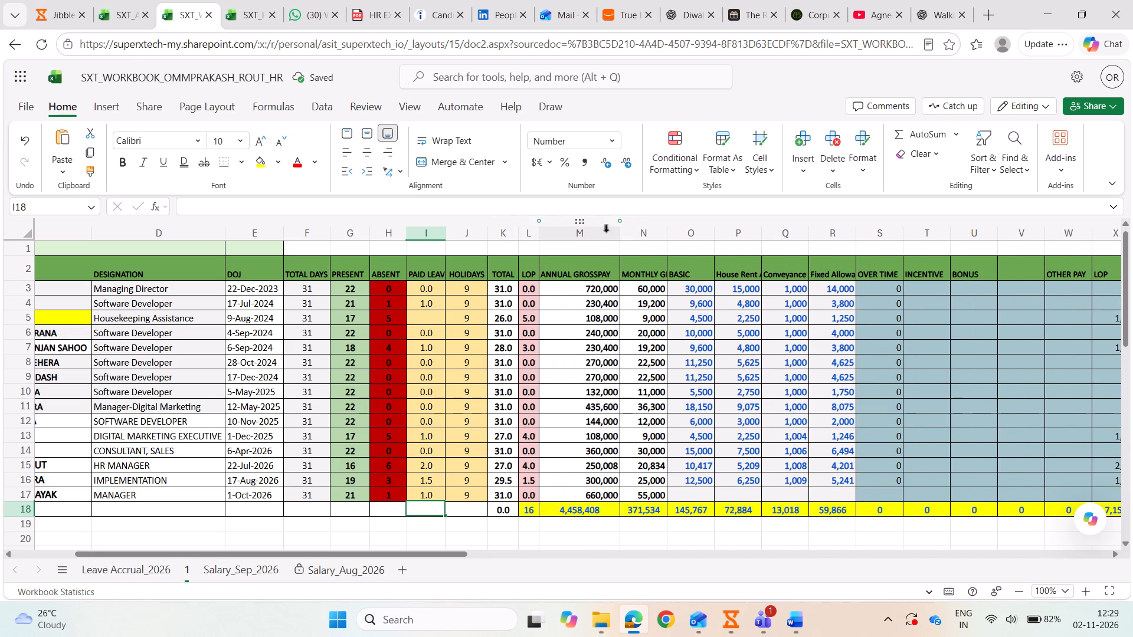
left_click_drag(618, 236, 597, 241)
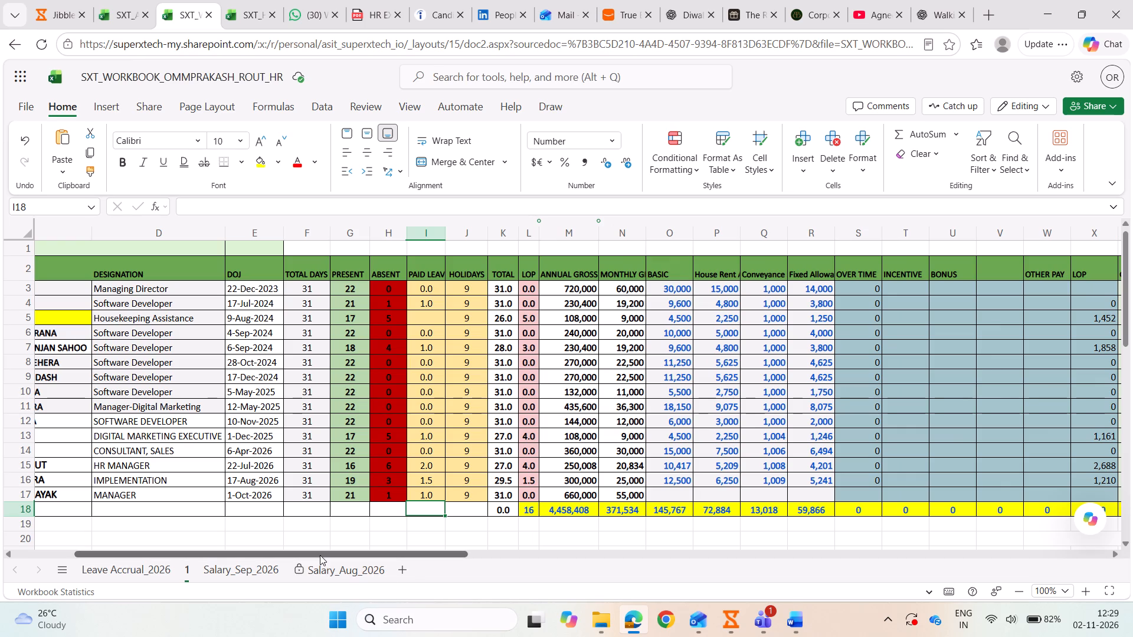
left_click_drag(319, 555, 202, 562)
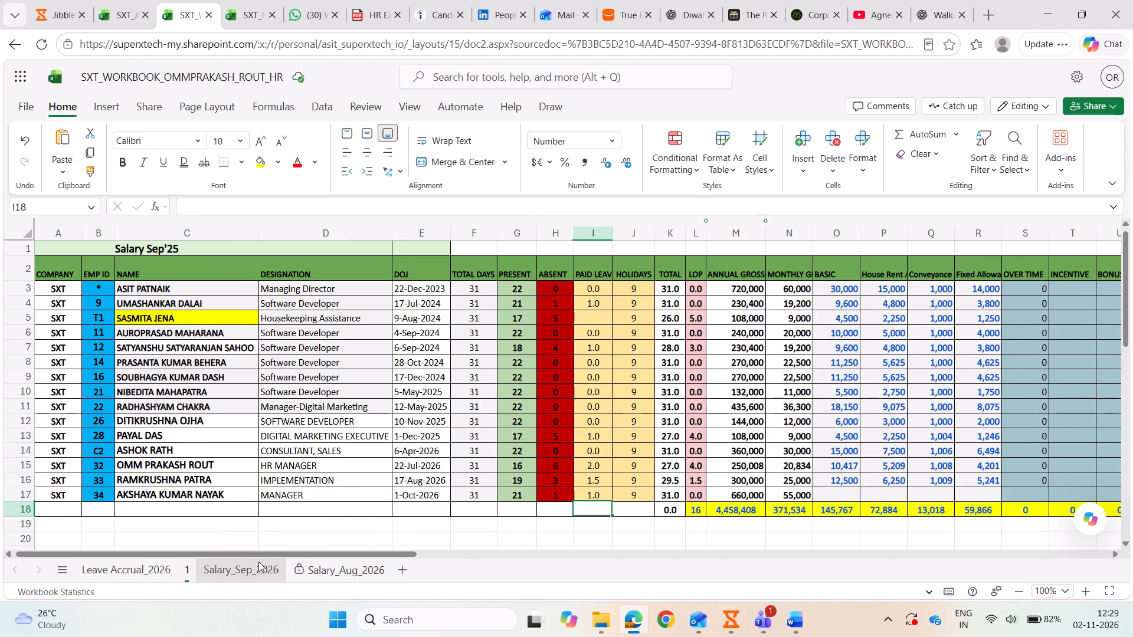